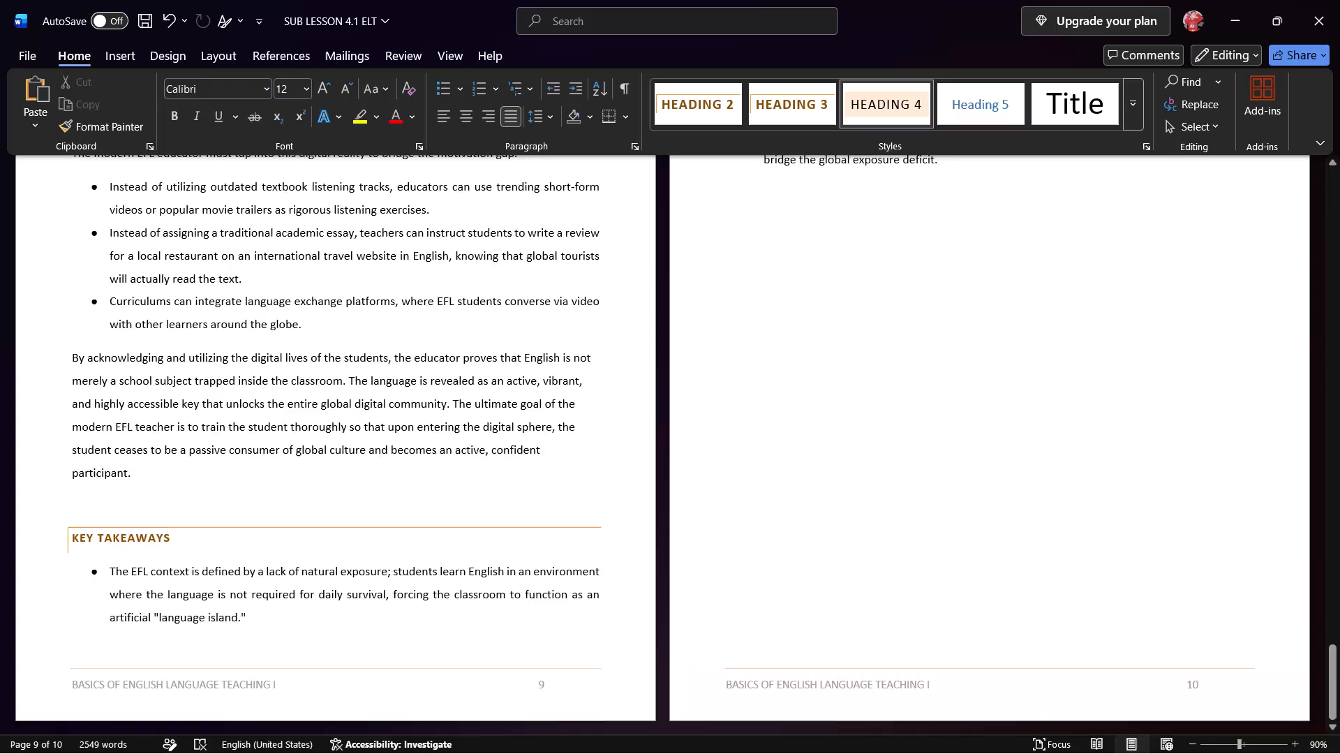
Review the sub lesson's pages from the Key Takeaways at the end back to the cover page.
{"action": "scroll", "coordinate": [646, 465], "scroll_direction": "up", "scroll_amount": 20}
{"action": "scroll", "coordinate": [646, 465], "scroll_direction": "up", "scroll_amount": 6}
{"action": "scroll", "coordinate": [646, 465], "scroll_direction": "down", "scroll_amount": 1}
{"action": "scroll", "coordinate": [646, 465], "scroll_direction": "up", "scroll_amount": 17}
{"action": "scroll", "coordinate": [646, 461], "scroll_direction": "down", "scroll_amount": 1}
{"action": "scroll", "coordinate": [646, 461], "scroll_direction": "up", "scroll_amount": 6}
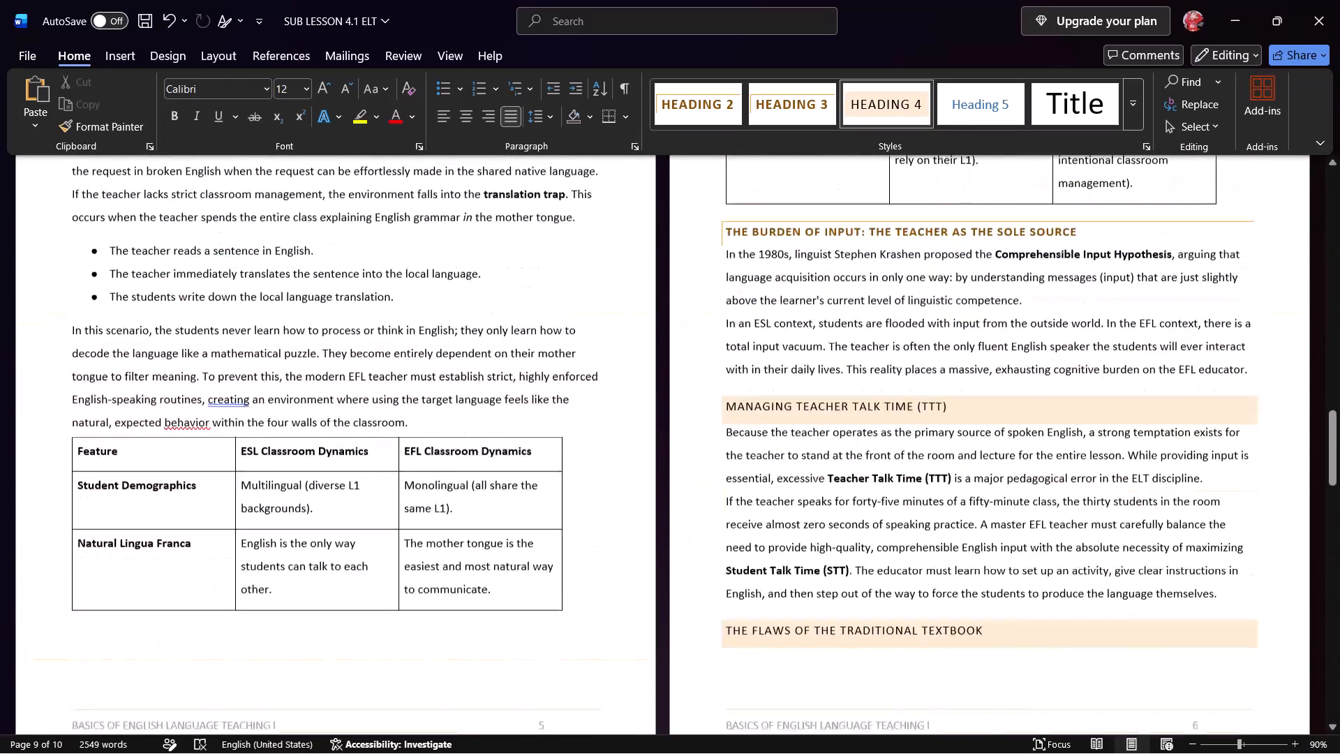
{"action": "scroll", "coordinate": [649, 460], "scroll_direction": "up", "scroll_amount": 20}
{"action": "scroll", "coordinate": [649, 460], "scroll_direction": "up", "scroll_amount": 5}
{"action": "scroll", "coordinate": [655, 457], "scroll_direction": "down", "scroll_amount": 1}
{"action": "scroll", "coordinate": [655, 457], "scroll_direction": "up", "scroll_amount": 20}
{"action": "scroll", "coordinate": [655, 457], "scroll_direction": "up", "scroll_amount": 2}
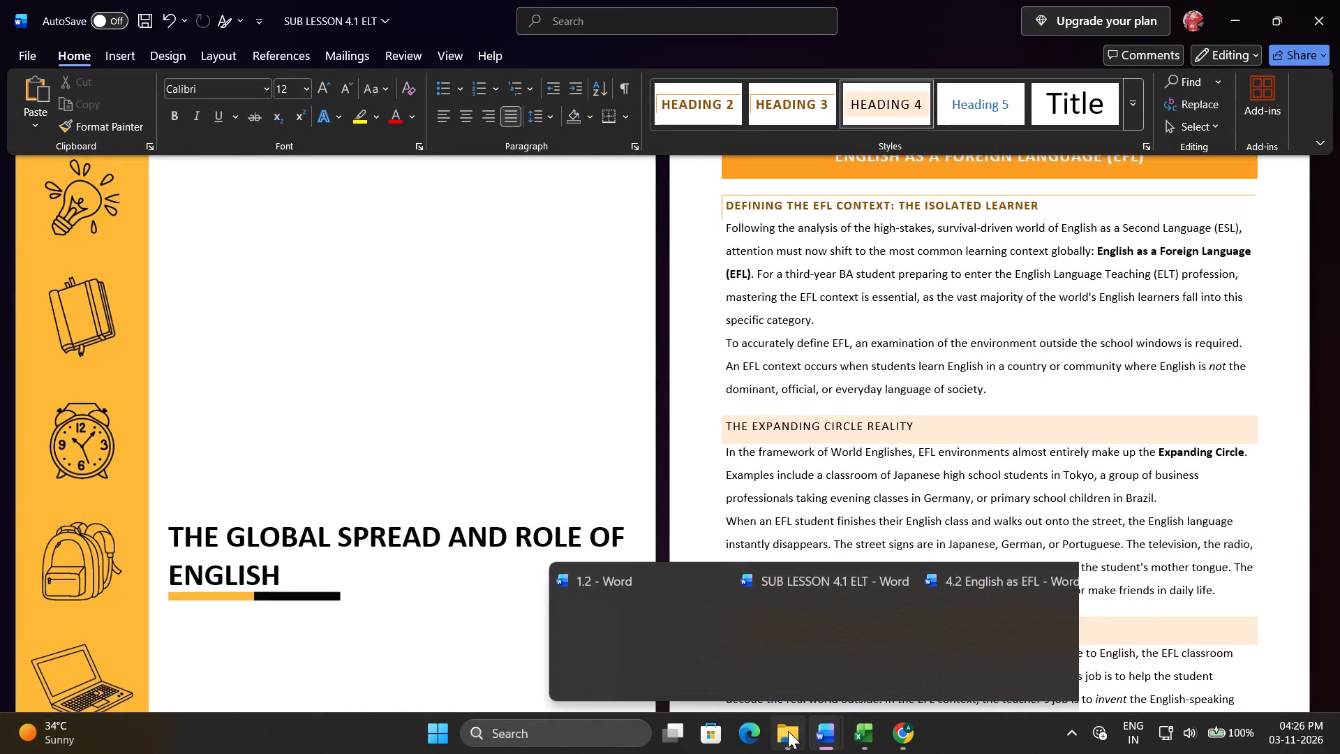
Open the source document 4.2 English as EFL from the Chapter 4 folder and copy its entire selected content.
{"action": "left_click", "coordinate": [787, 731]}
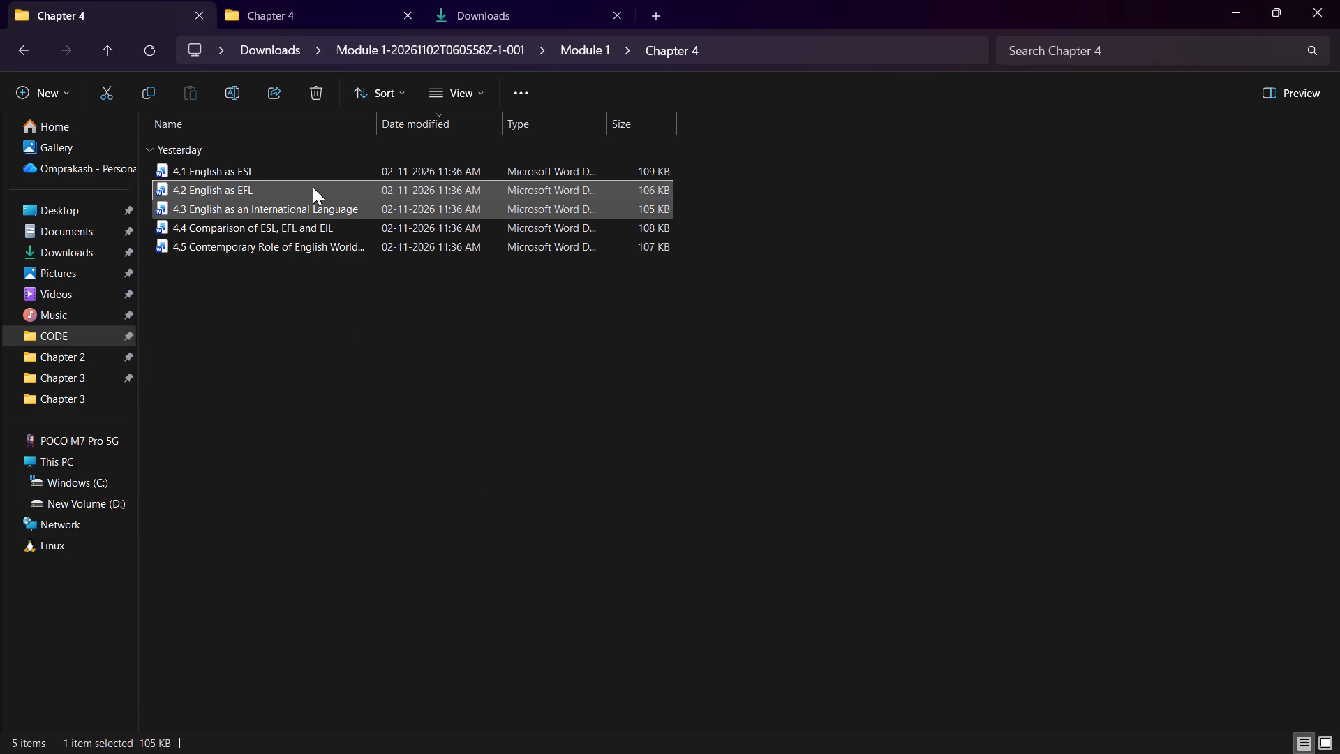
{"action": "double_click", "coordinate": [313, 187]}
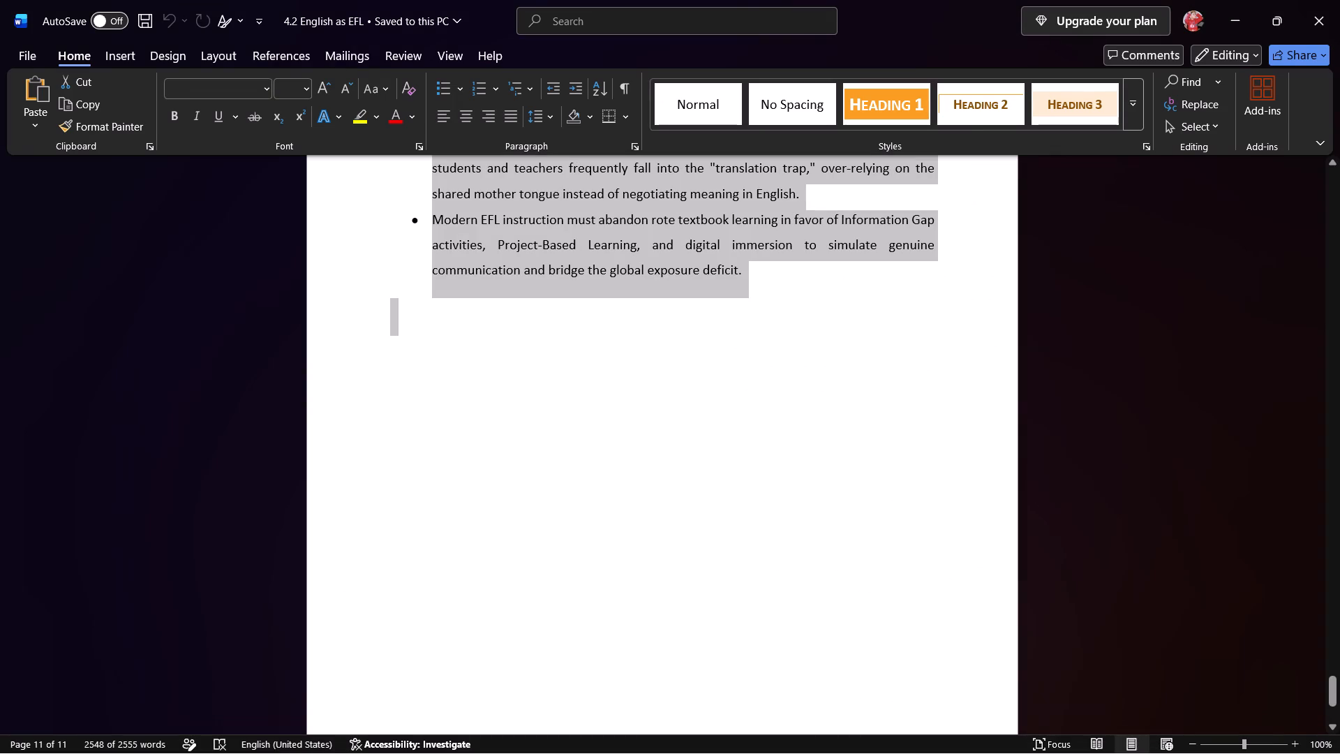
{"action": "key", "text": "ctrl+c"}
Switch back to the SUB LESSON 4.1 ELT document and delete the blank line above the KEY TAKEAWAYS heading.
{"action": "key", "text": "alt+Tab"}
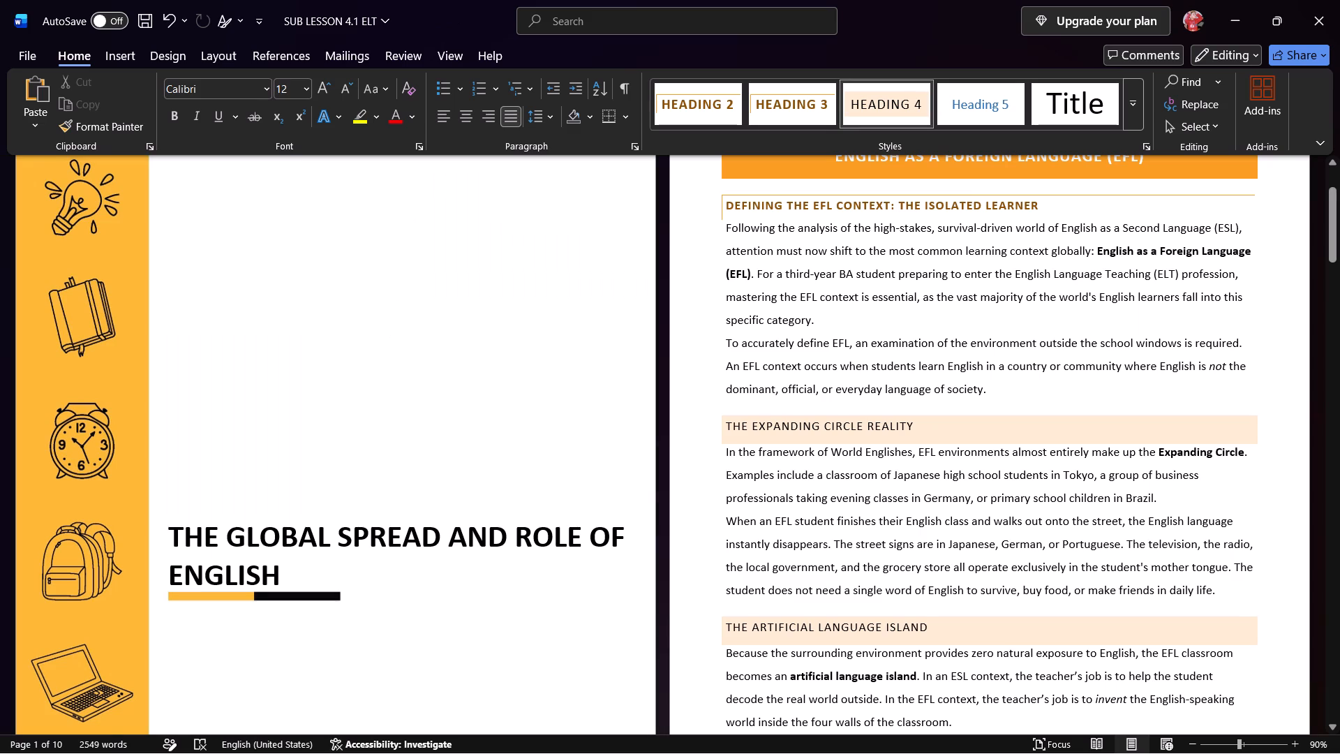
{"action": "scroll", "coordinate": [1065, 241], "scroll_direction": "down", "scroll_amount": 5}
{"action": "scroll", "coordinate": [1066, 244], "scroll_direction": "up", "scroll_amount": 9}
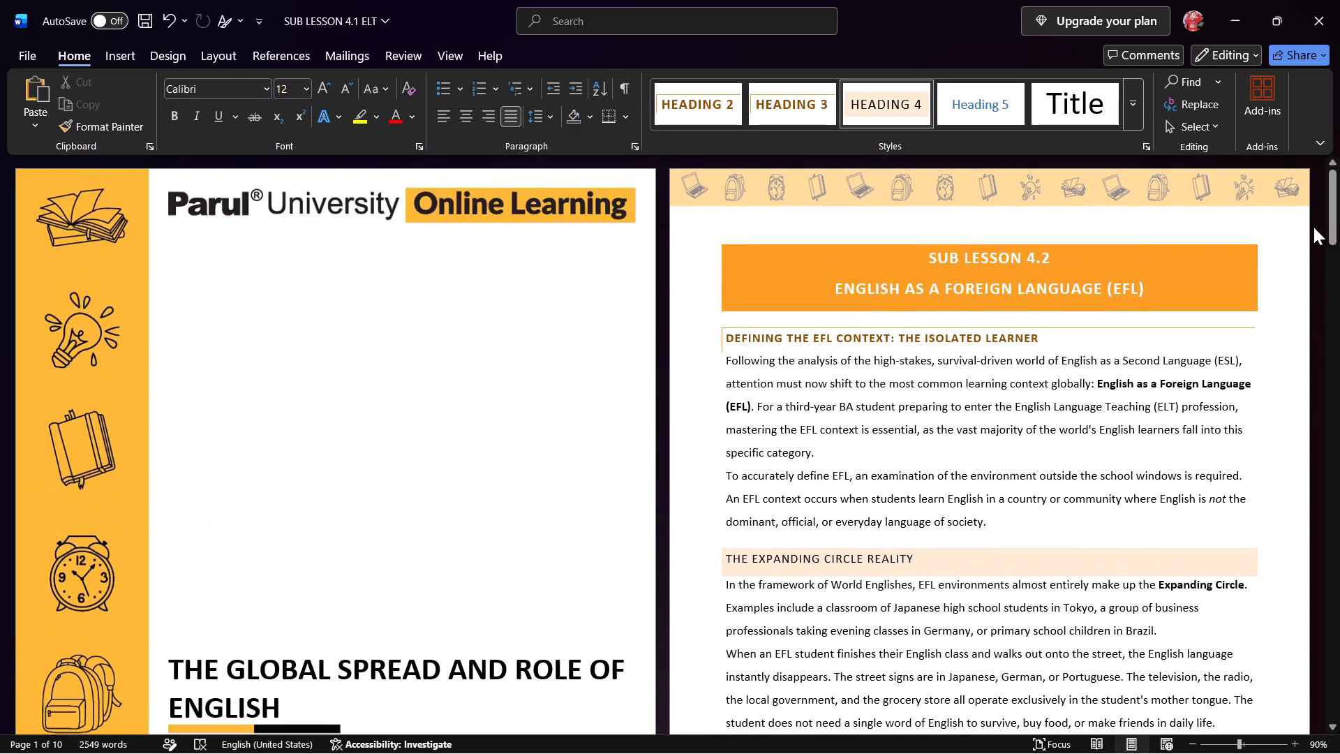
{"action": "left_click_drag", "start_coordinate": [1330, 212], "coordinate": [1339, 634]}
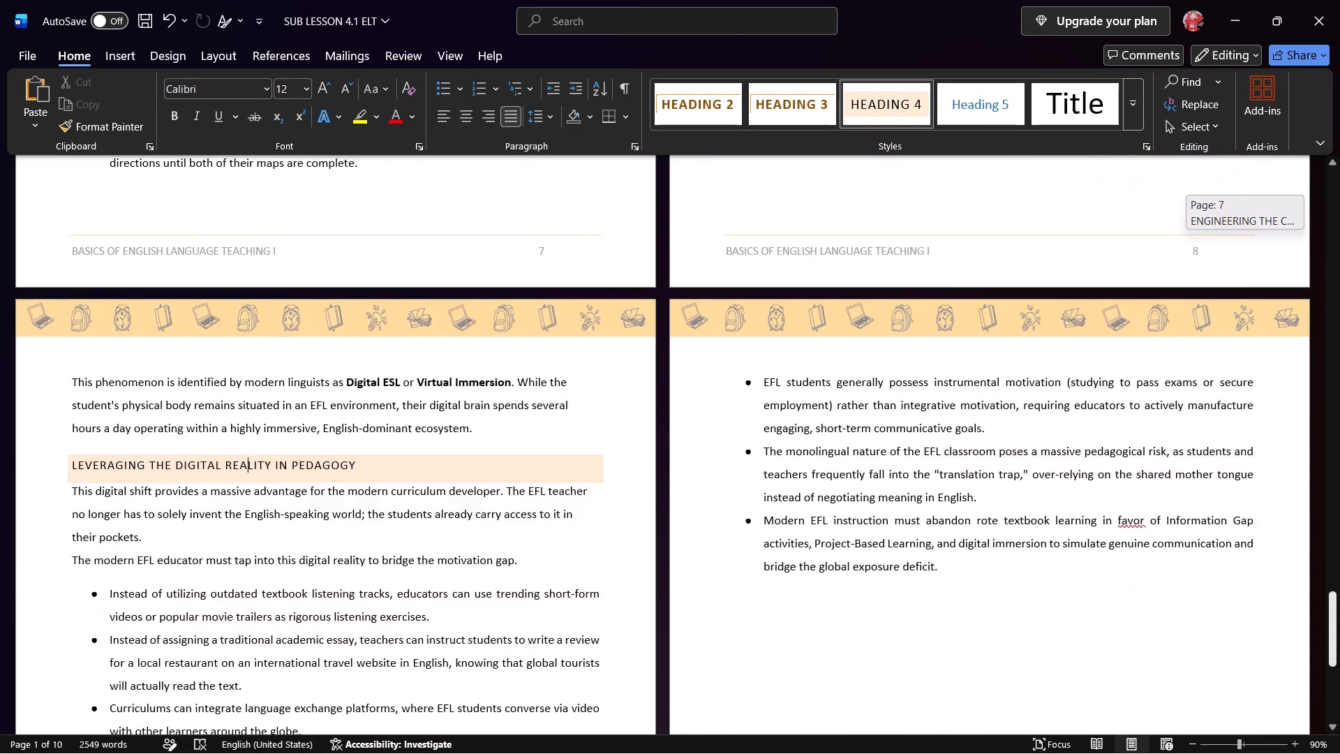
{"action": "left_click_drag", "start_coordinate": [1339, 634], "coordinate": [1326, 671]}
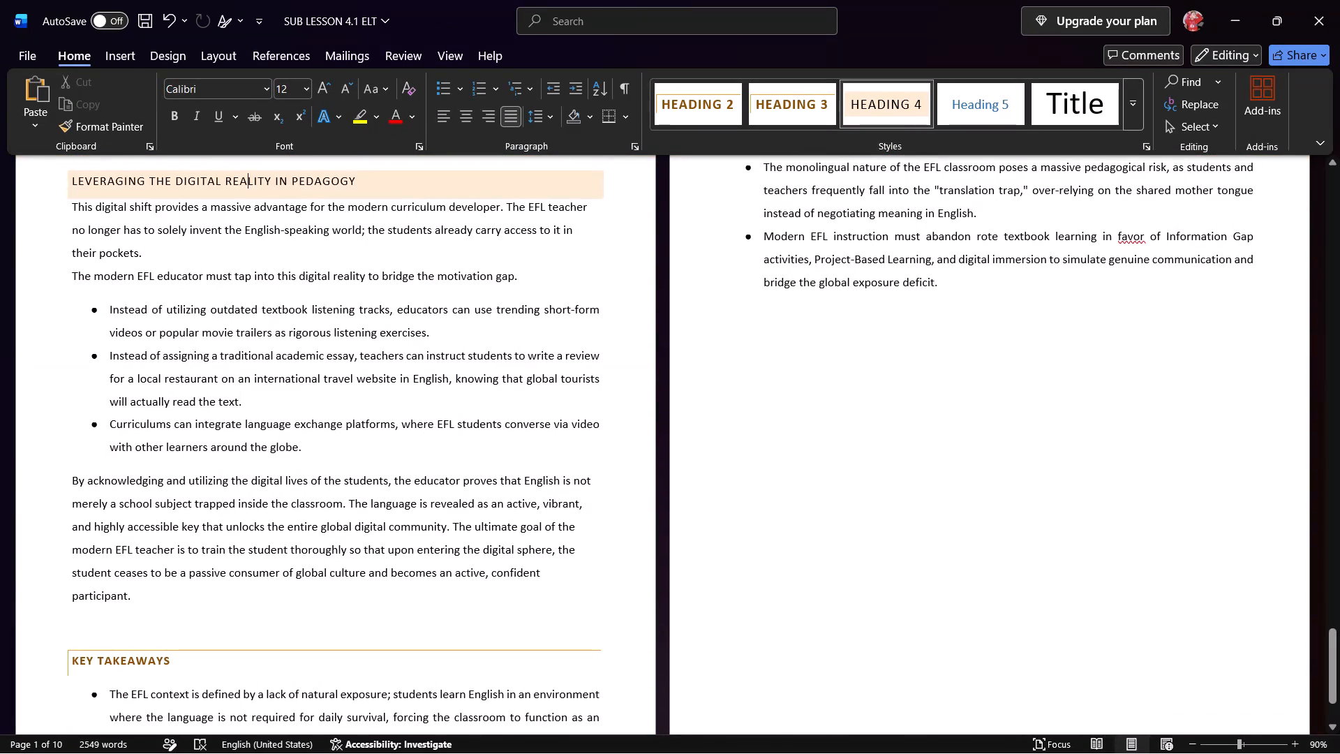
{"action": "left_click", "coordinate": [90, 619]}
{"action": "key", "text": "Delete"}
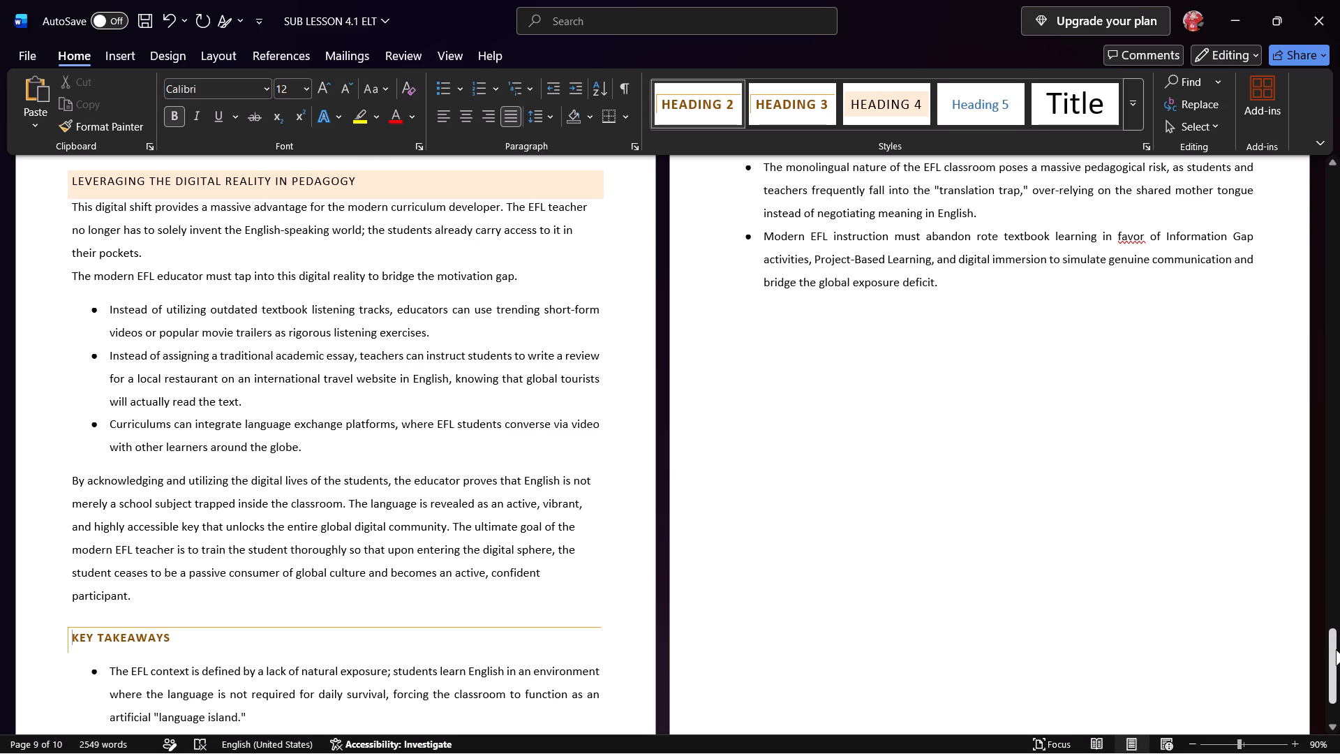
Justify all text in the document and apply a line spacing option to it.
{"action": "left_click_drag", "start_coordinate": [1336, 649], "coordinate": [1332, 633]}
{"action": "key", "text": "ctrl+a"}
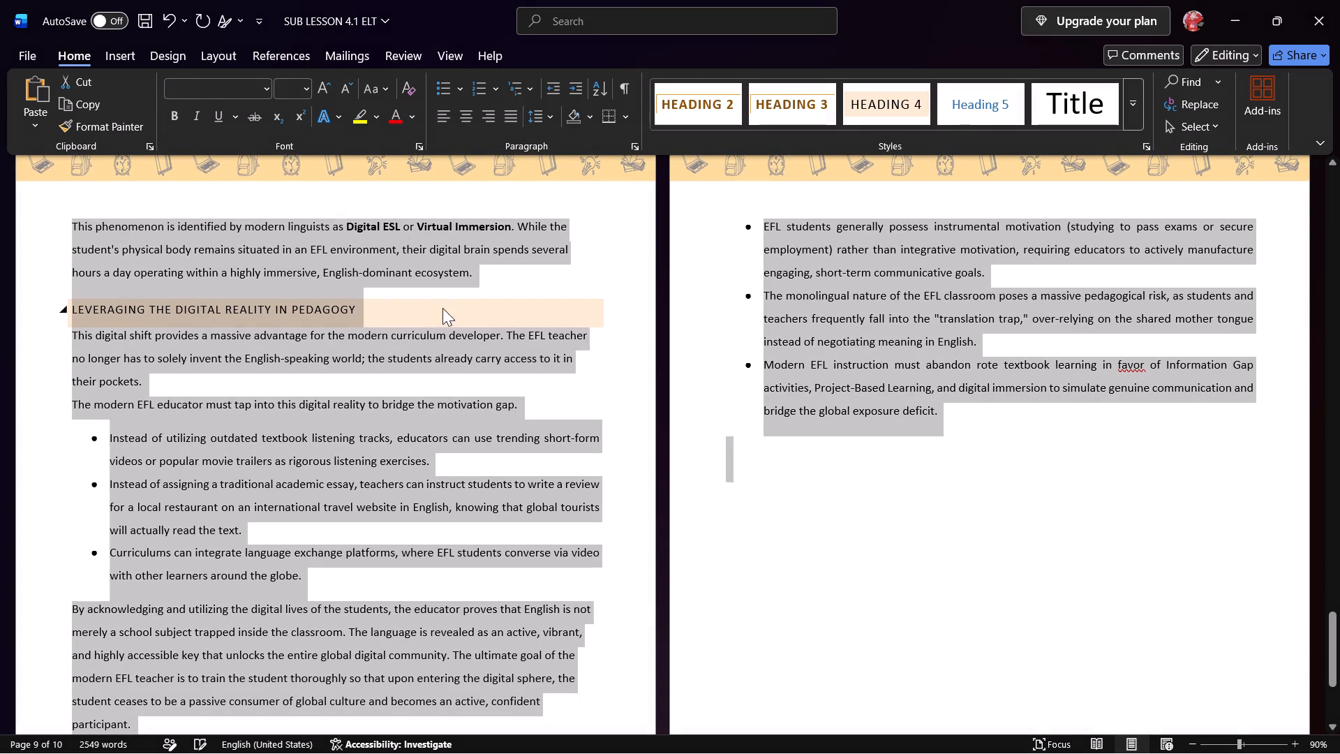
{"action": "left_click", "coordinate": [512, 115]}
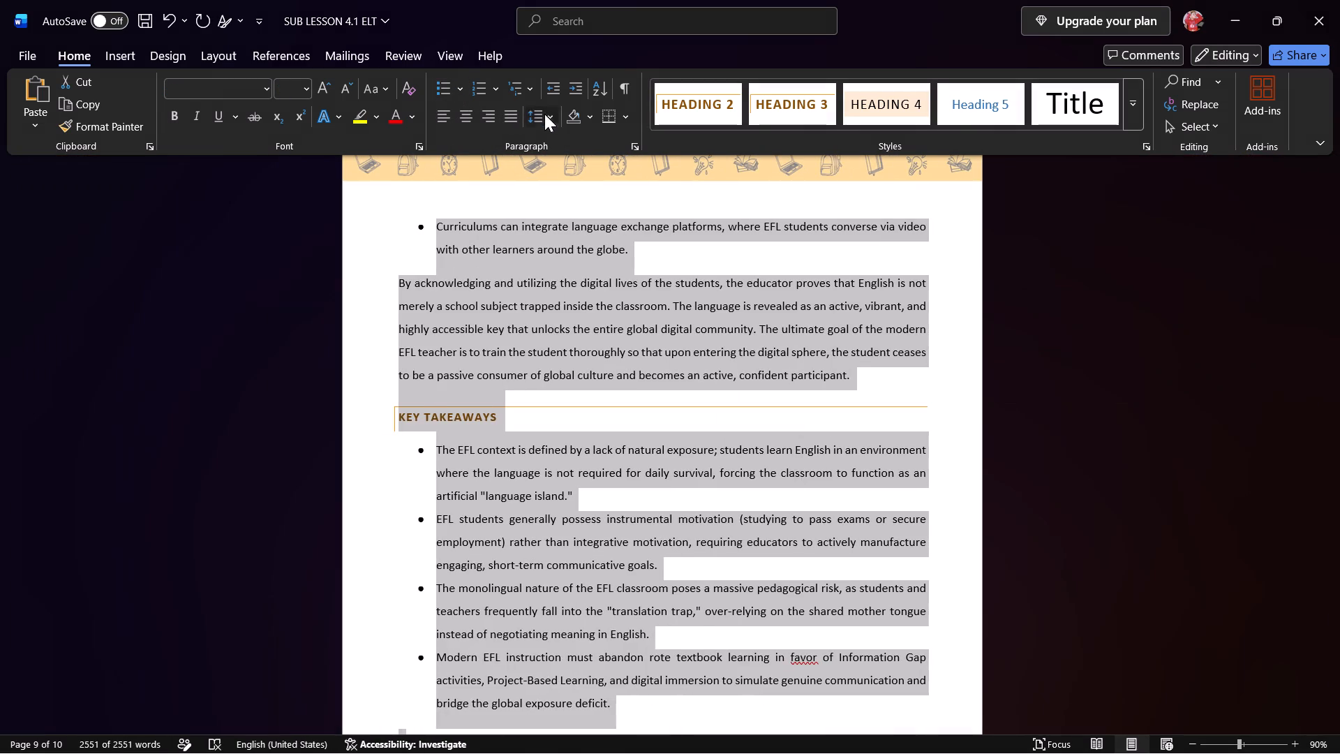
{"action": "left_click", "coordinate": [544, 114]}
{"action": "left_click", "coordinate": [580, 188]}
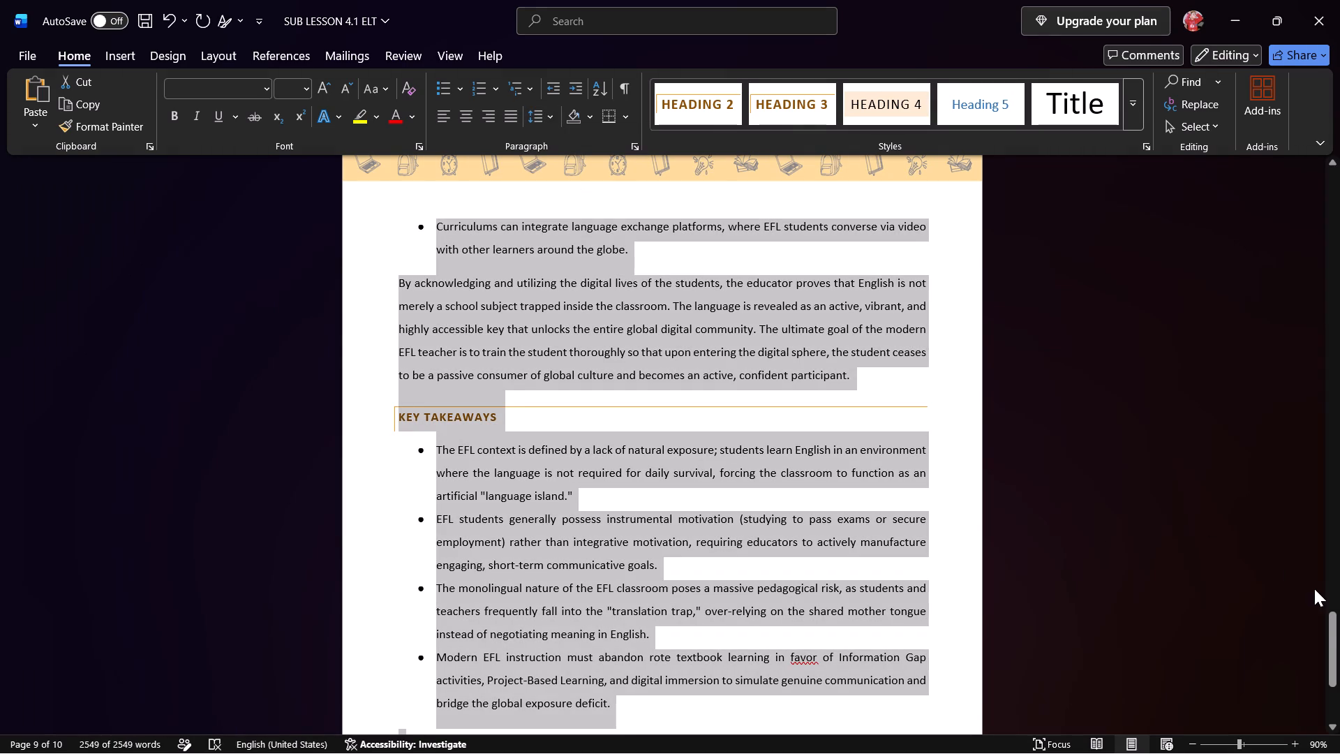
Widen the EFL Classroom Dynamics column of the ESL/EFL comparison table so its outer edge aligns with the body text margin.
{"action": "left_click_drag", "start_coordinate": [1333, 626], "coordinate": [1323, 547]}
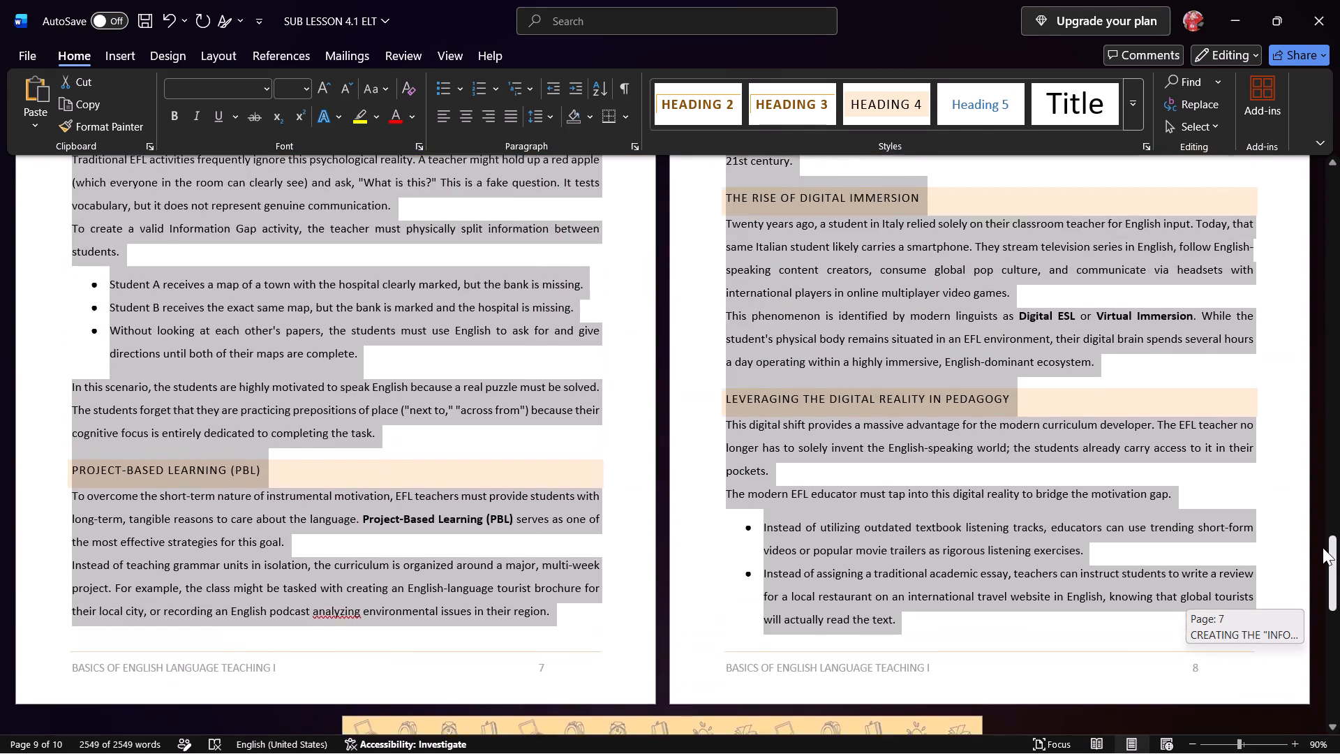
{"action": "left_click_drag", "start_coordinate": [1323, 547], "coordinate": [1314, 420]}
{"action": "left_click", "coordinate": [631, 517]}
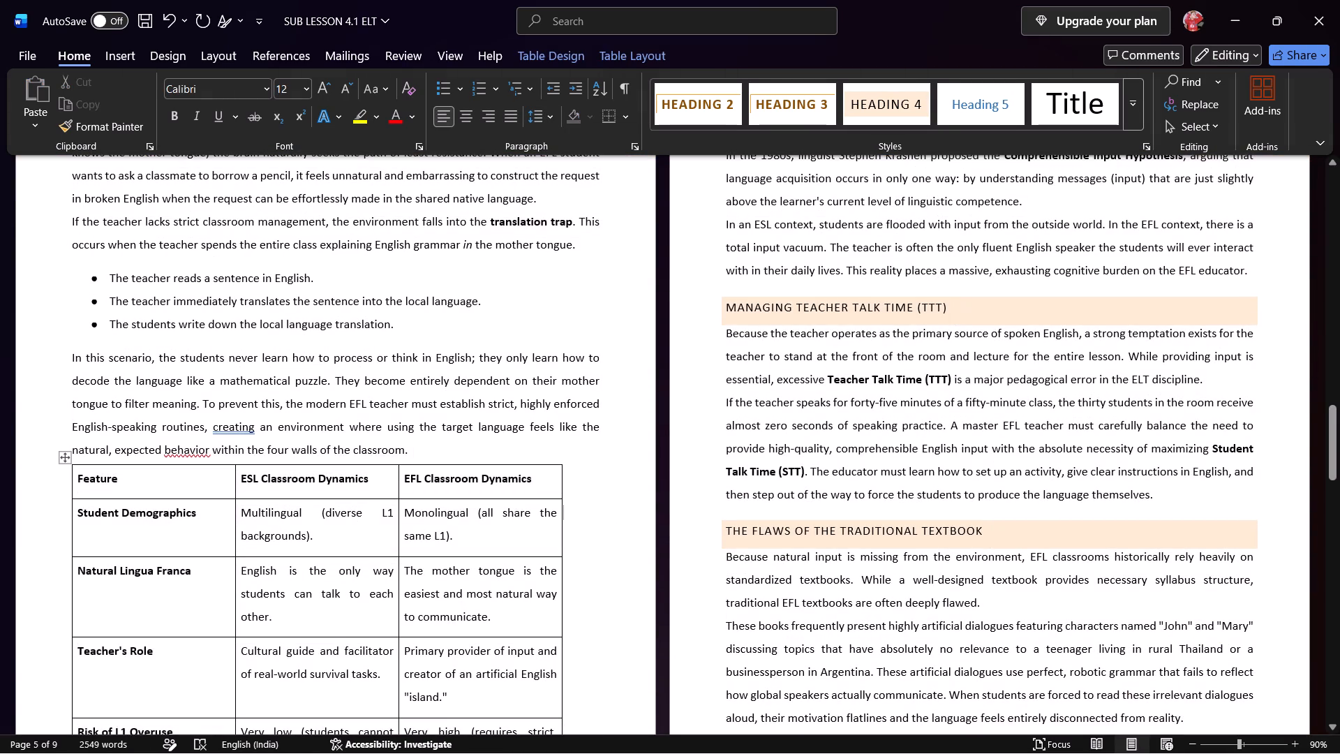
{"action": "left_click_drag", "start_coordinate": [562, 486], "coordinate": [598, 485]}
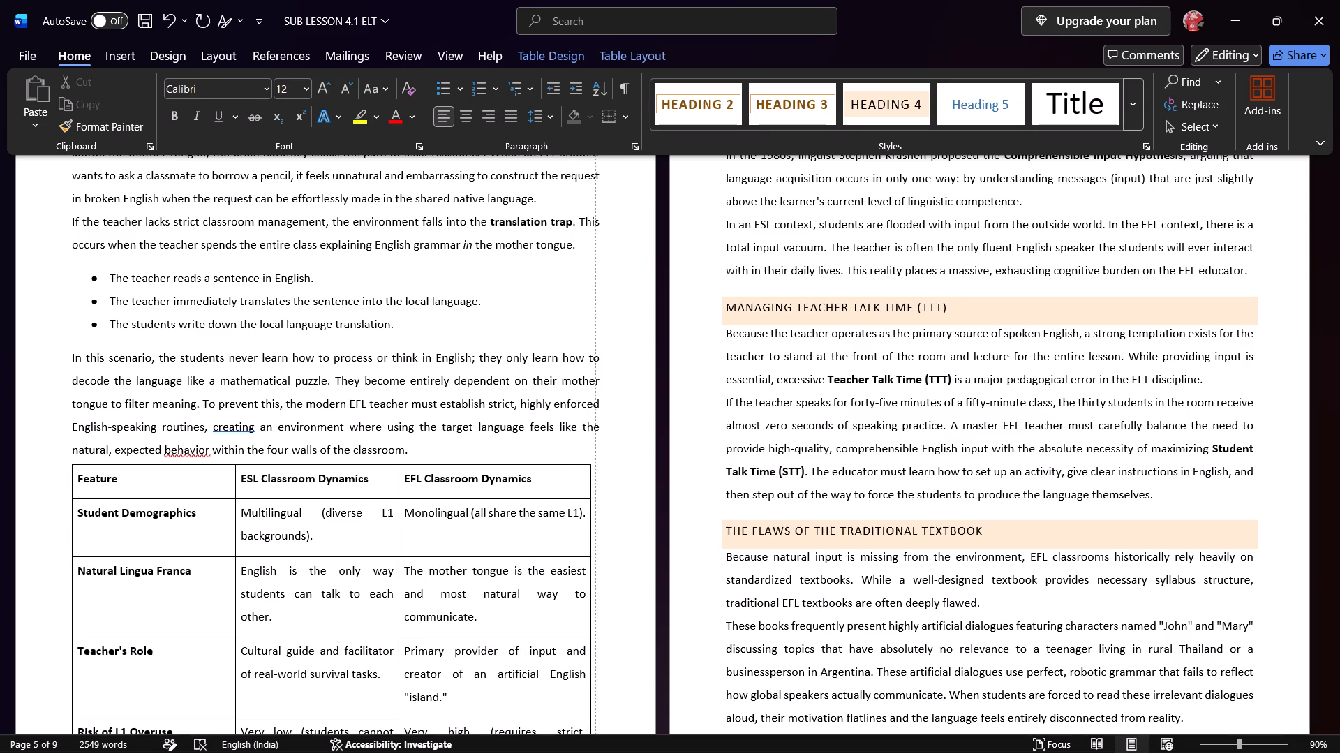
{"action": "left_click_drag", "start_coordinate": [598, 485], "coordinate": [606, 485]}
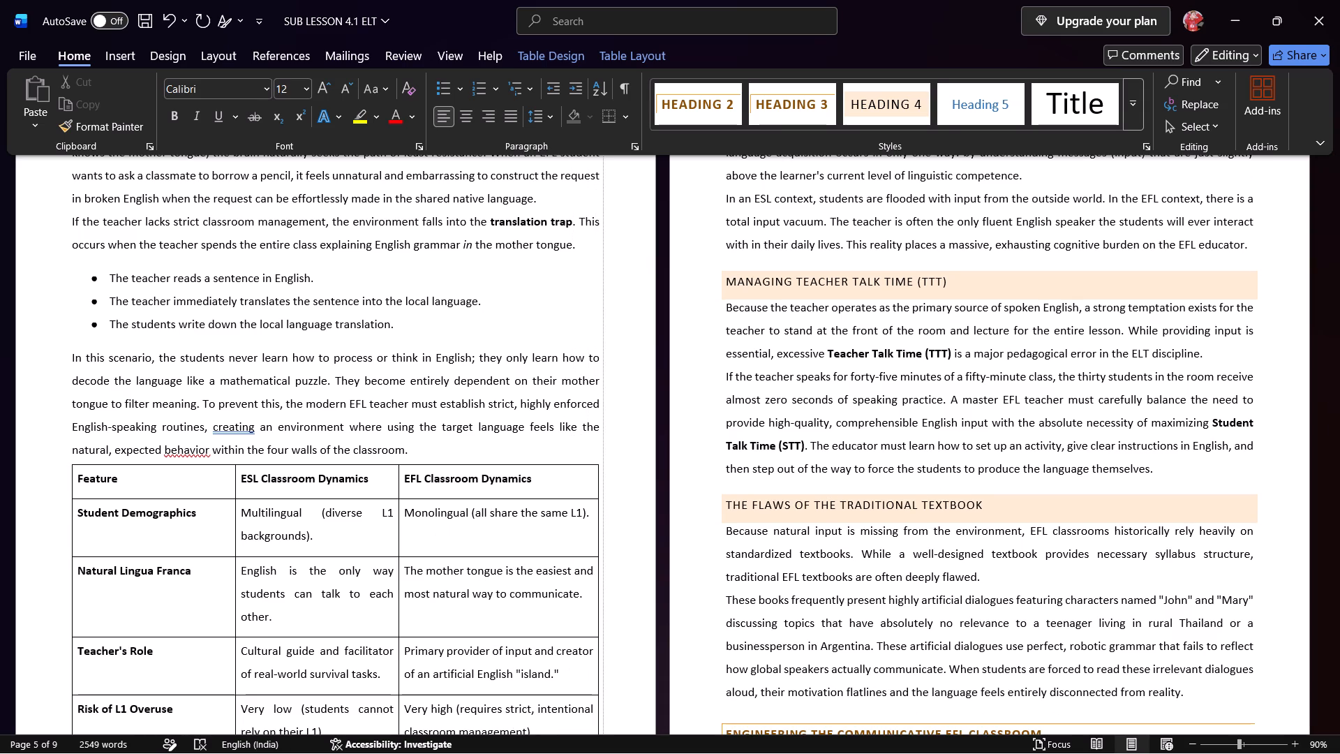
{"action": "left_click_drag", "start_coordinate": [606, 485], "coordinate": [602, 485]}
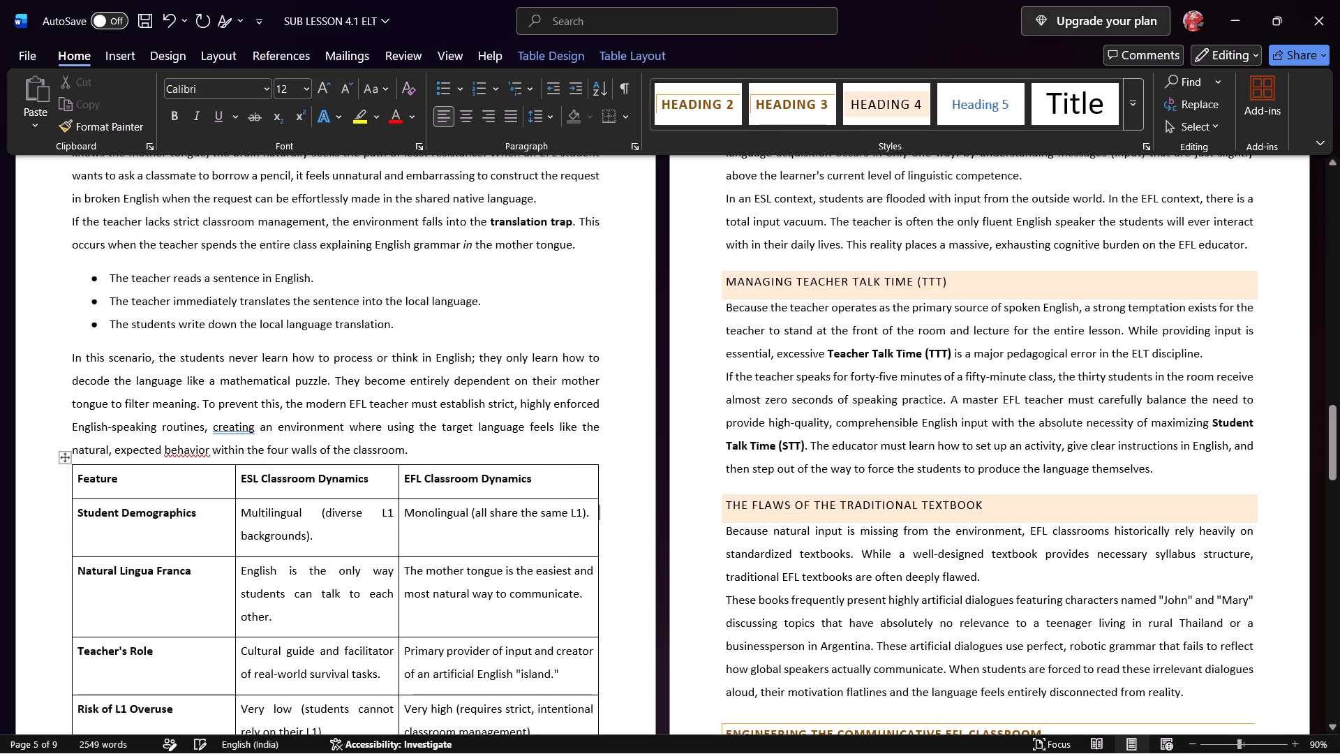
Narrow the Feature column of the comparison table close to its longest label, giving the width to the ESL Classroom Dynamics column.
{"action": "left_click_drag", "start_coordinate": [234, 480], "coordinate": [223, 479]}
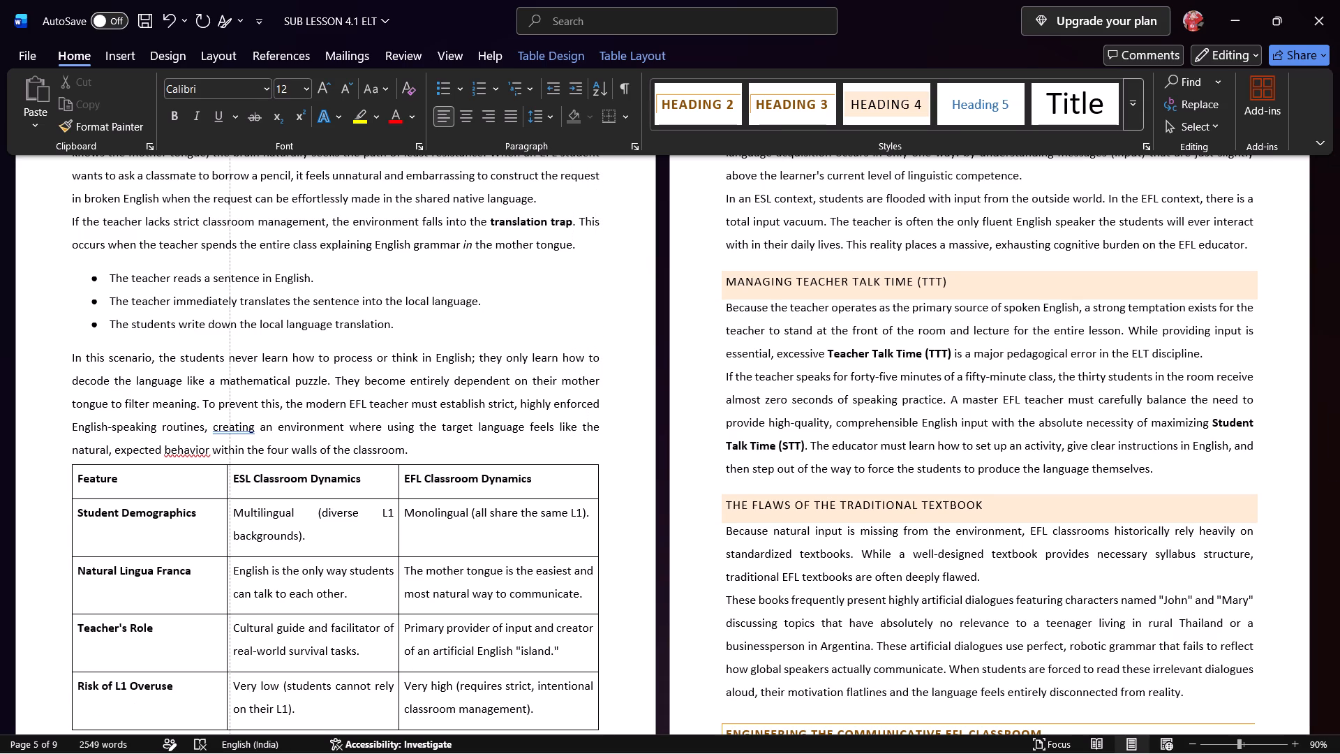
{"action": "left_click_drag", "start_coordinate": [223, 479], "coordinate": [210, 479]}
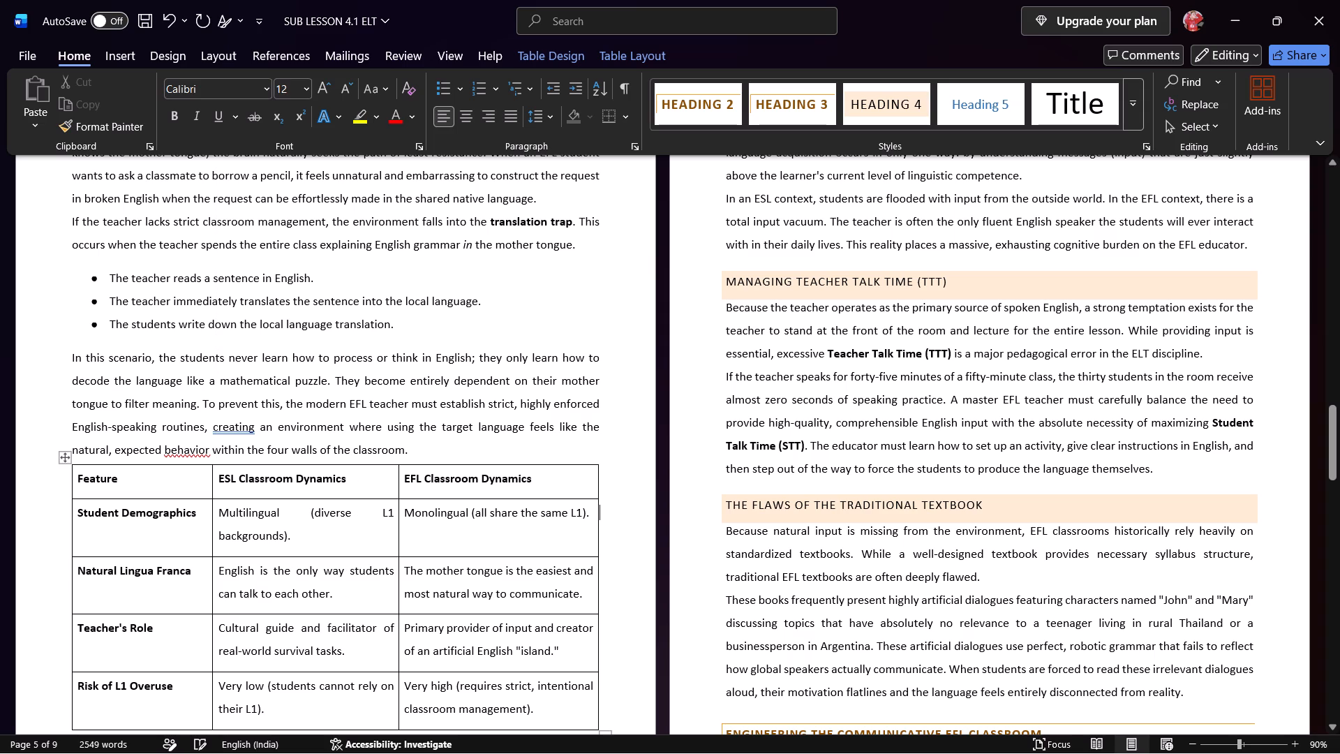
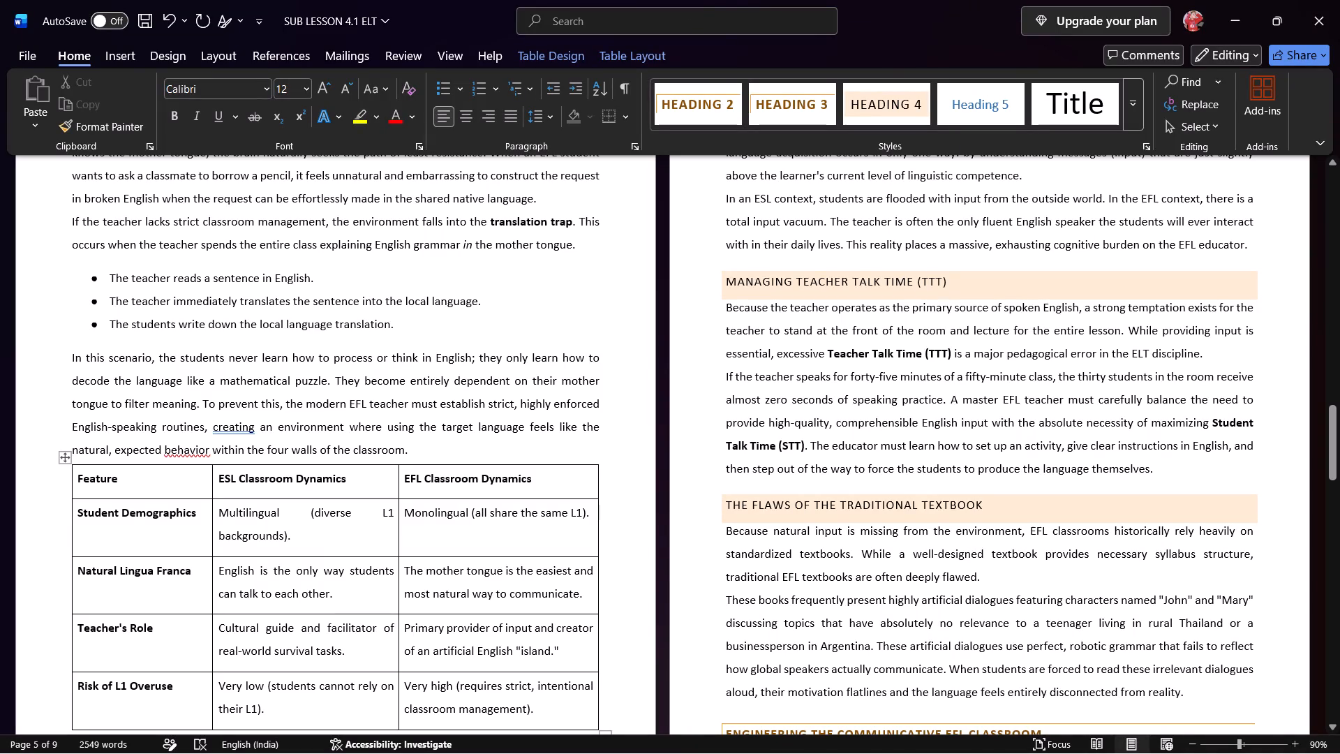
Center the two-line "SUB LESSON 4.2 ENGLISH AS A FOREIGN LANGUAGE (EFL)" title at the start of the lesson text.
{"action": "scroll", "coordinate": [613, 524], "scroll_direction": "up", "scroll_amount": 13}
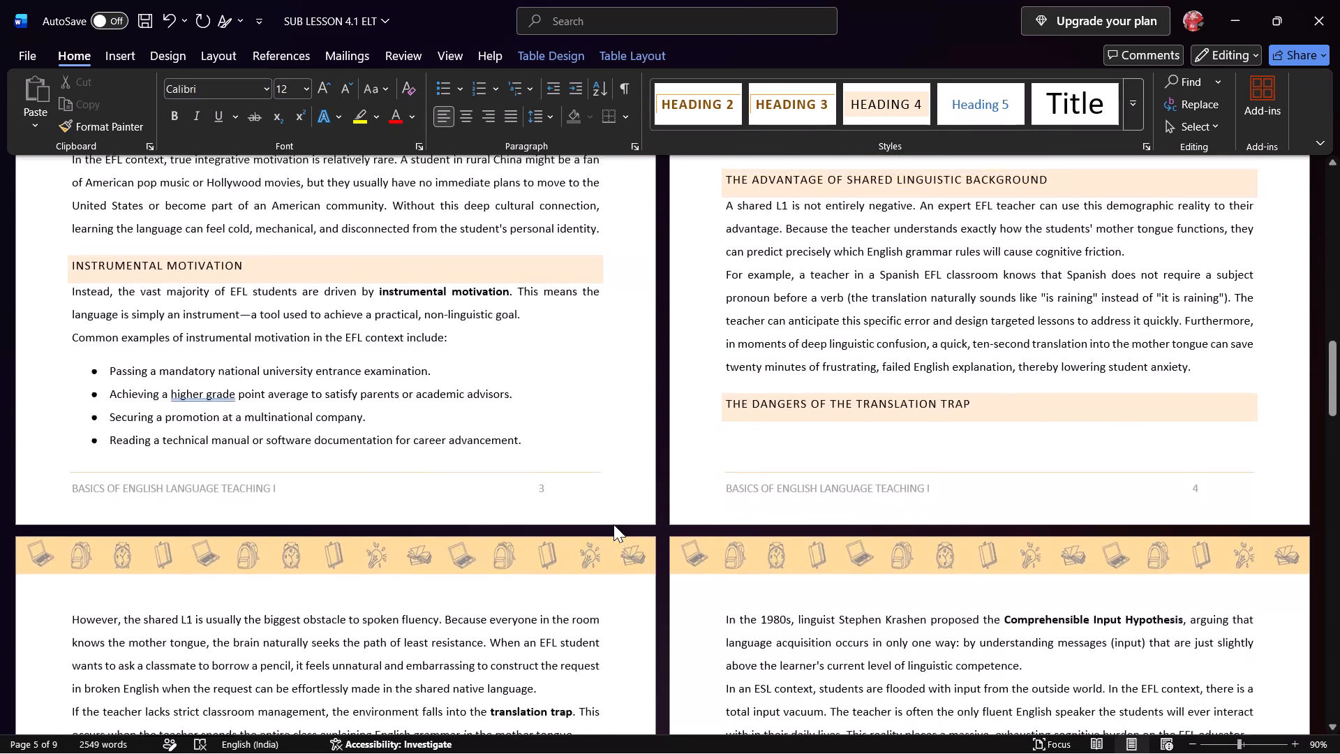
{"action": "scroll", "coordinate": [613, 524], "scroll_direction": "up", "scroll_amount": 20}
{"action": "scroll", "coordinate": [613, 524], "scroll_direction": "up", "scroll_amount": 12}
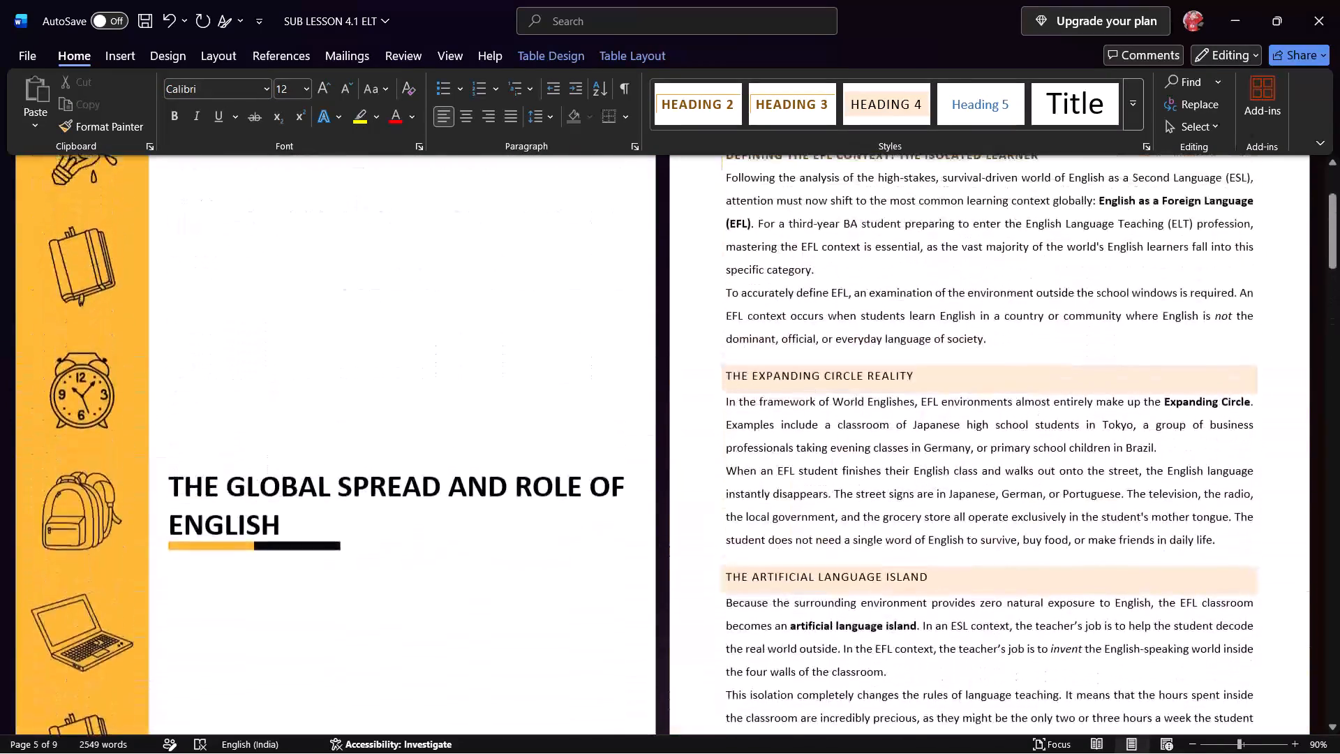
{"action": "scroll", "coordinate": [614, 524], "scroll_direction": "up", "scroll_amount": 1}
{"action": "left_click_drag", "start_coordinate": [1115, 214], "coordinate": [892, 198]}
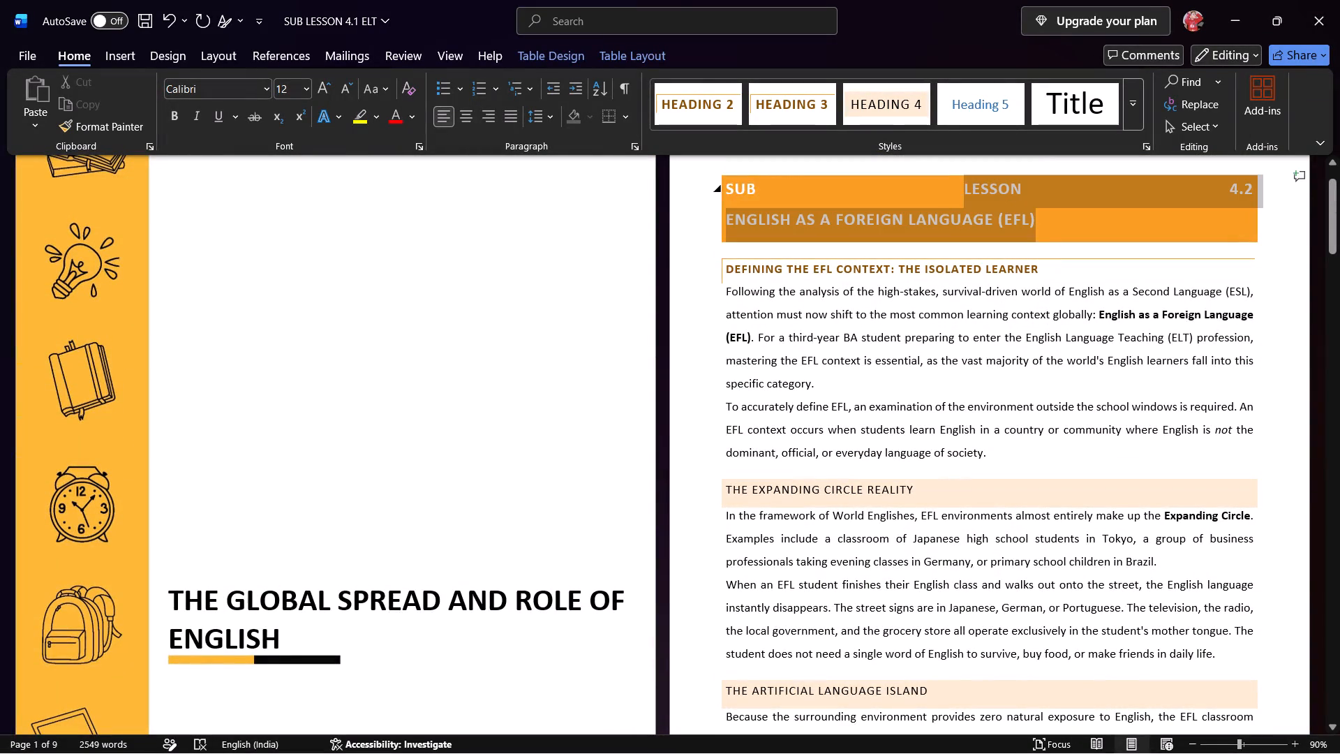
{"action": "left_click_drag", "start_coordinate": [892, 198], "coordinate": [786, 176]}
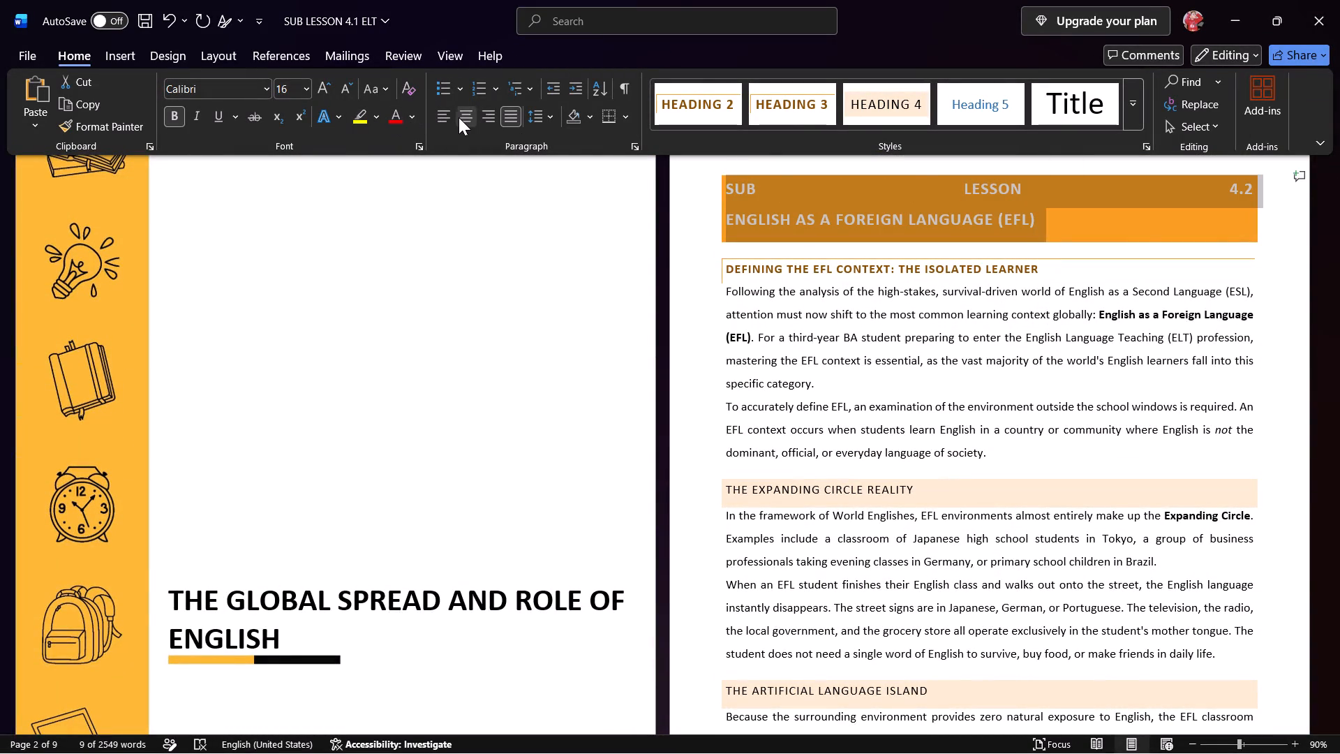
{"action": "left_click", "coordinate": [459, 117]}
{"action": "scroll", "coordinate": [1208, 297], "scroll_direction": "up", "scroll_amount": 5}
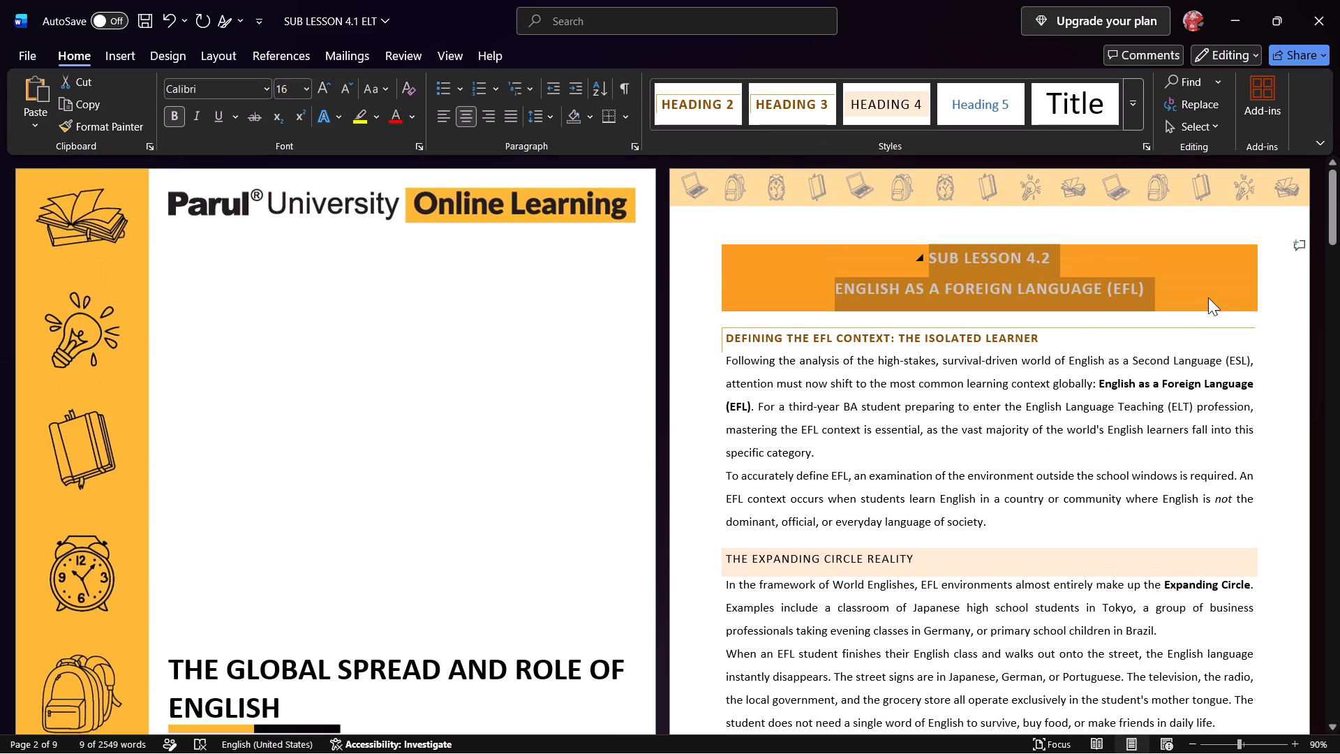
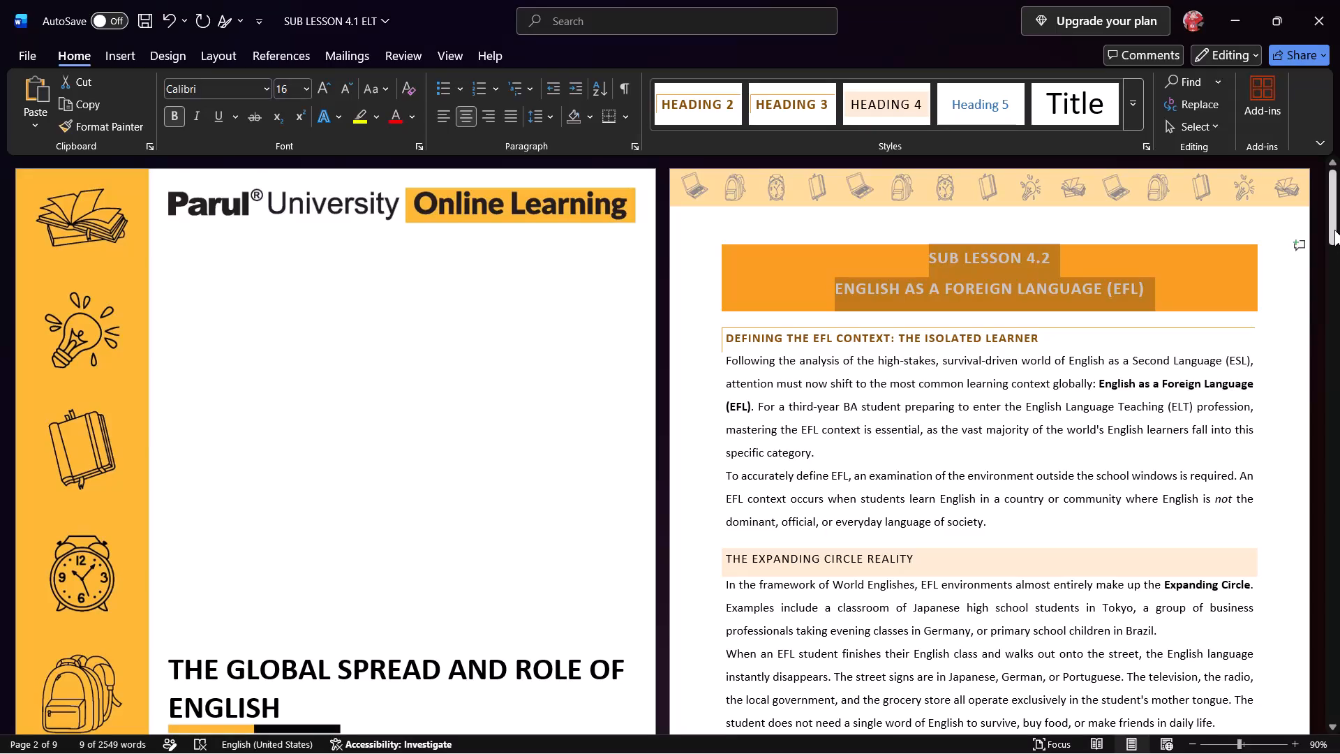
Insert two blank lines before the "The Dangers of the Translation Trap" heading to push it onto the following page.
{"action": "left_click_drag", "start_coordinate": [1332, 230], "coordinate": [1330, 242]}
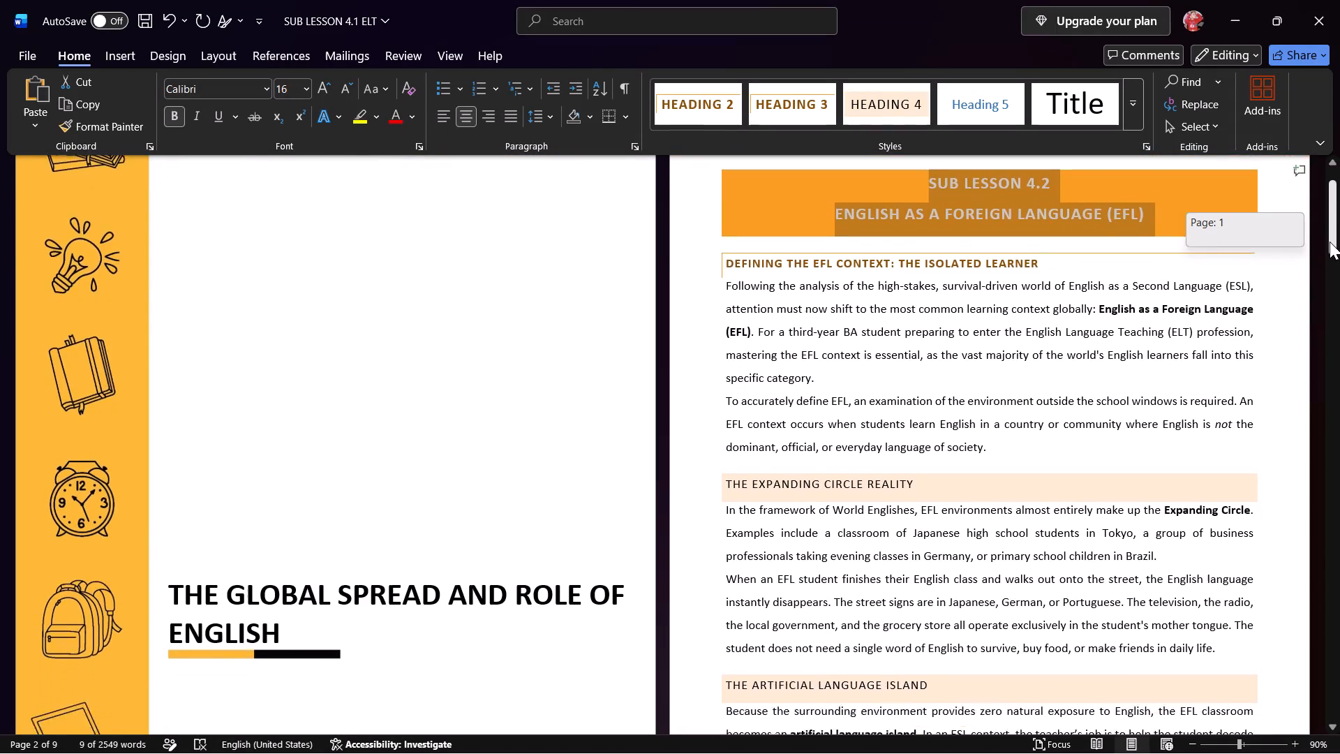
{"action": "left_click_drag", "start_coordinate": [1330, 242], "coordinate": [1330, 275]}
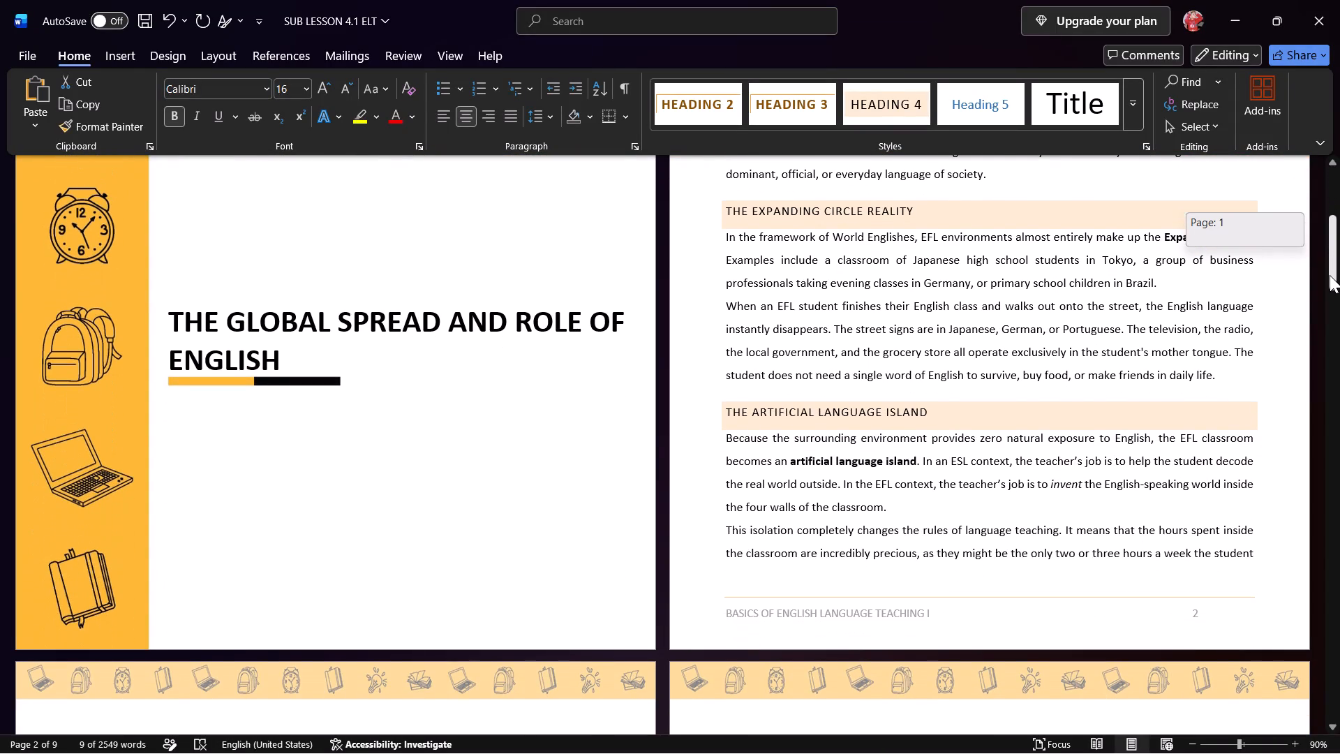
{"action": "left_click_drag", "start_coordinate": [1330, 275], "coordinate": [1339, 365]}
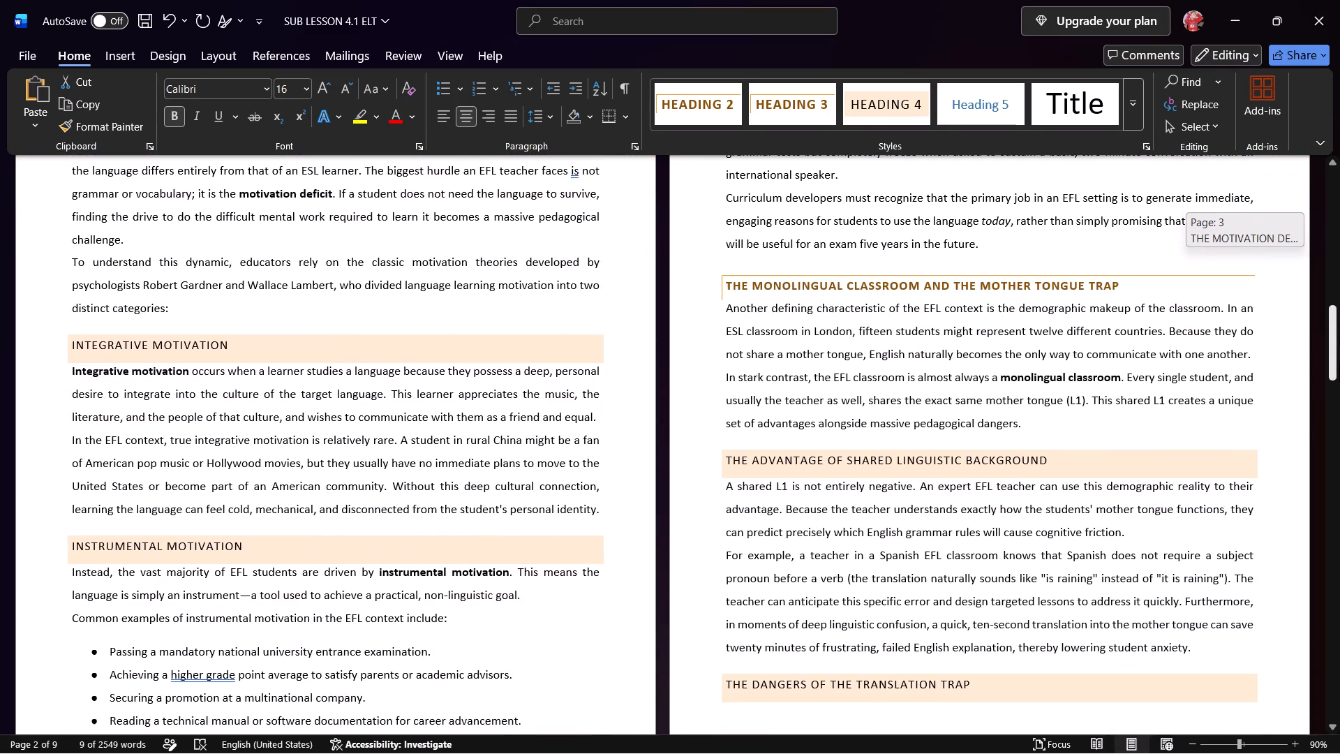
{"action": "left_click_drag", "start_coordinate": [1339, 365], "coordinate": [1339, 464]}
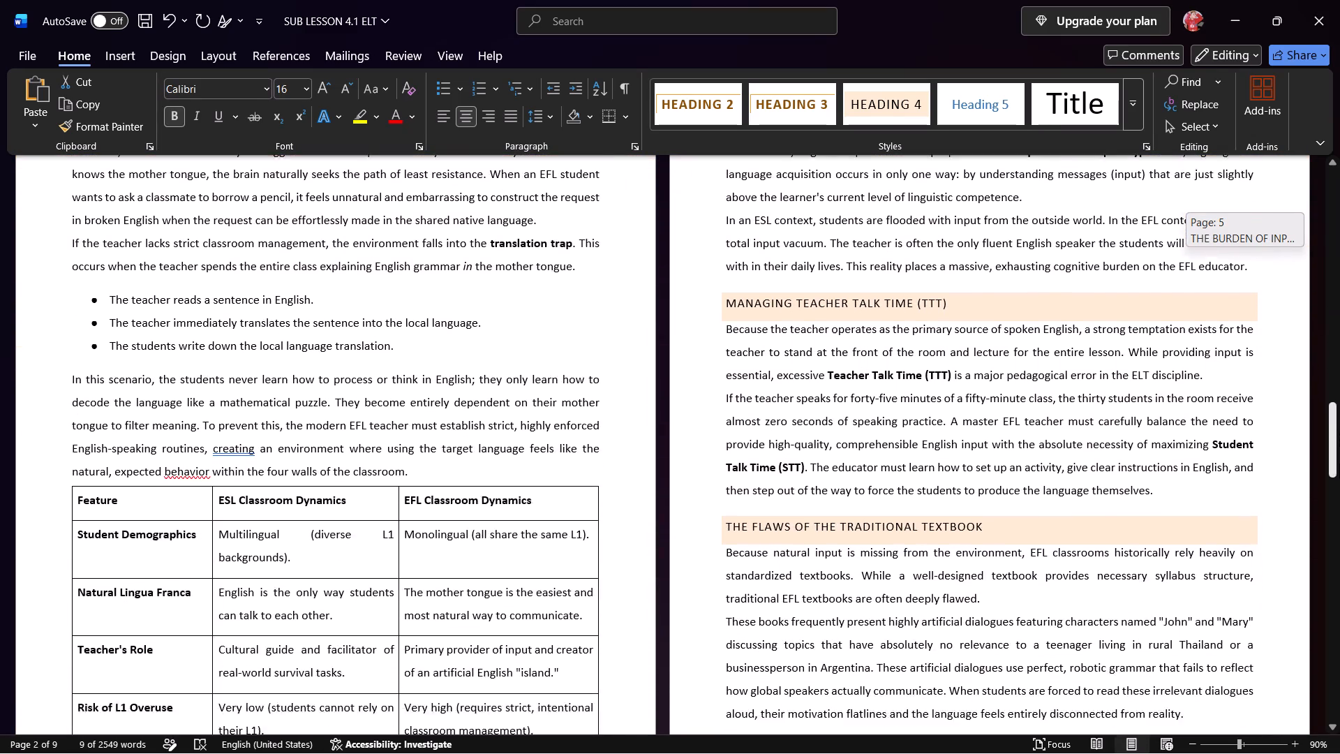
{"action": "left_click_drag", "start_coordinate": [1339, 464], "coordinate": [1325, 376]}
{"action": "left_click", "coordinate": [1195, 565]}
{"action": "key", "text": "Return"}
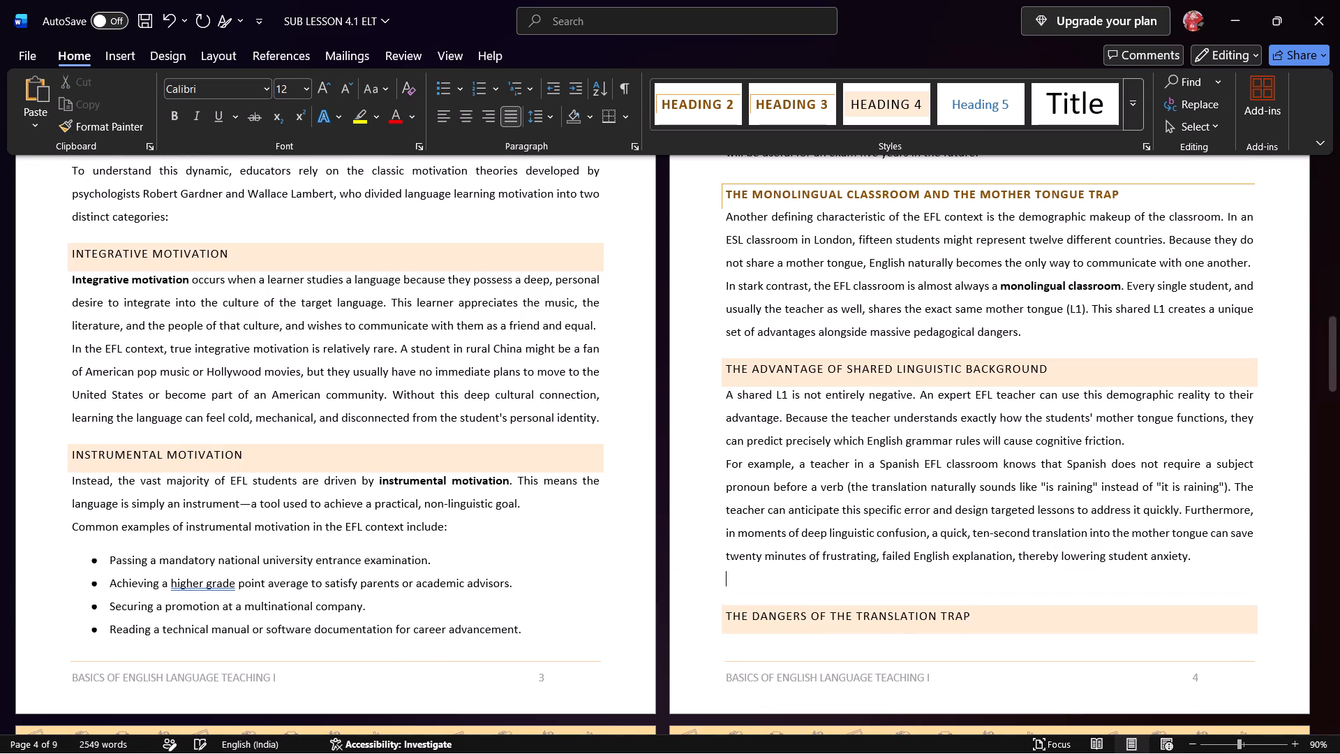
{"action": "key", "text": "Return"}
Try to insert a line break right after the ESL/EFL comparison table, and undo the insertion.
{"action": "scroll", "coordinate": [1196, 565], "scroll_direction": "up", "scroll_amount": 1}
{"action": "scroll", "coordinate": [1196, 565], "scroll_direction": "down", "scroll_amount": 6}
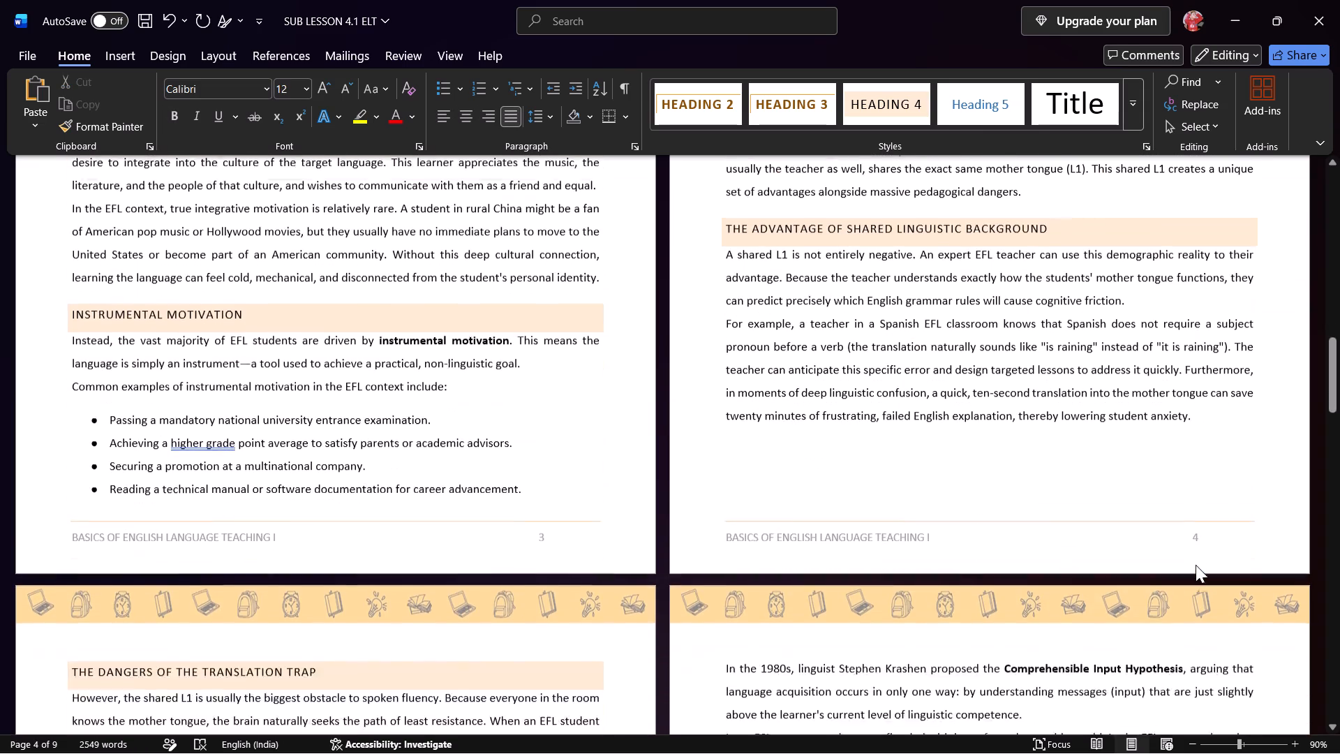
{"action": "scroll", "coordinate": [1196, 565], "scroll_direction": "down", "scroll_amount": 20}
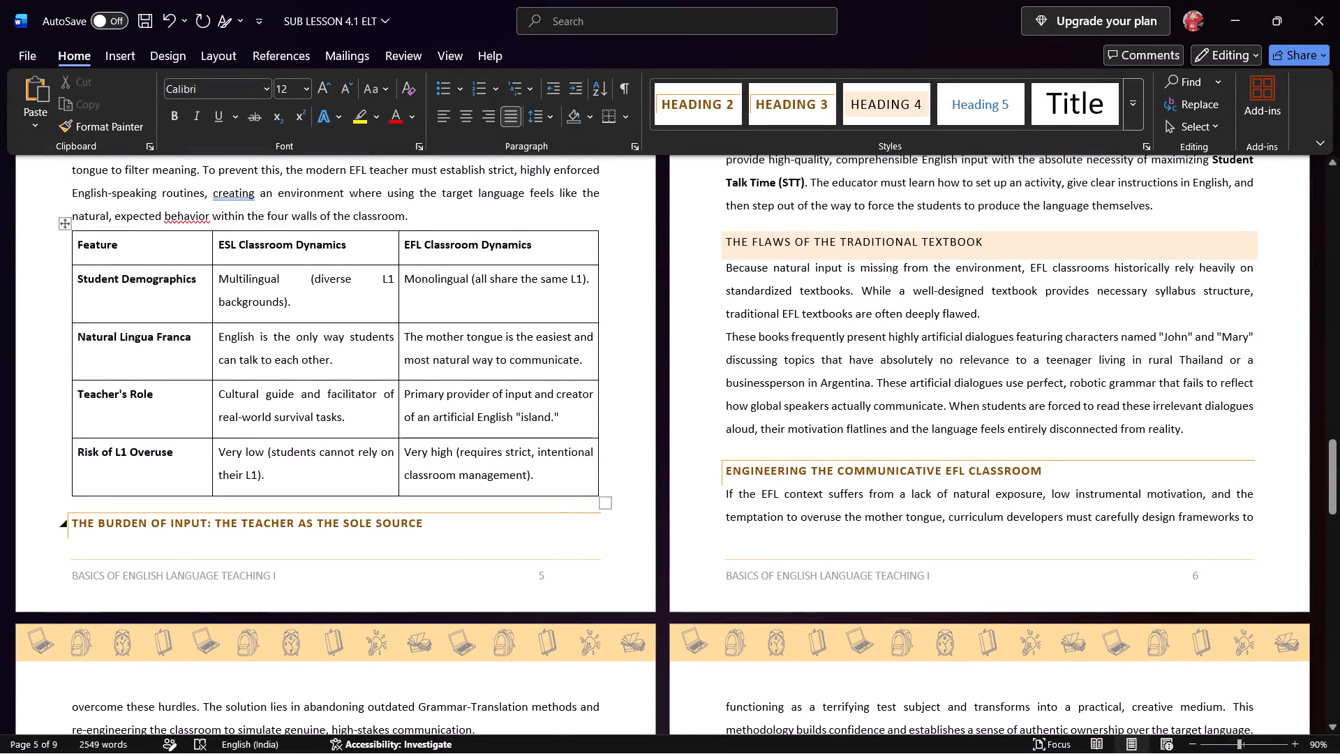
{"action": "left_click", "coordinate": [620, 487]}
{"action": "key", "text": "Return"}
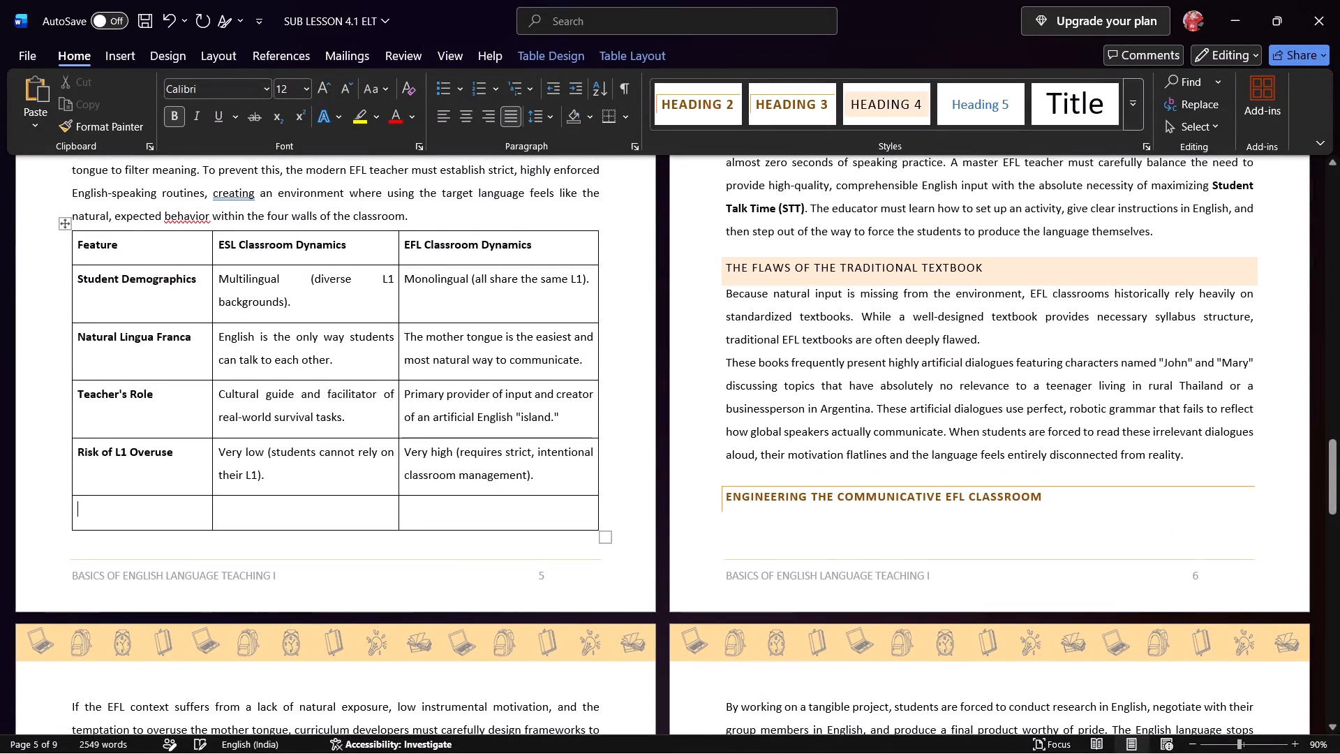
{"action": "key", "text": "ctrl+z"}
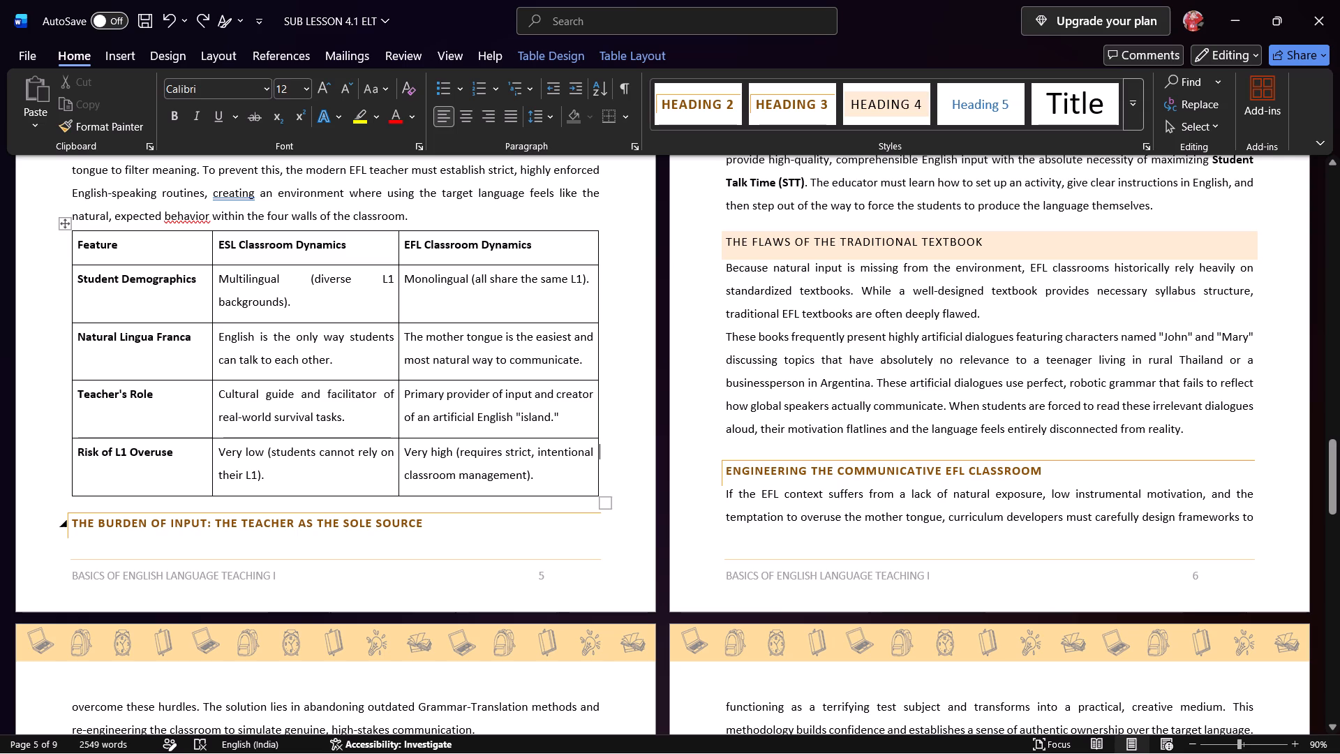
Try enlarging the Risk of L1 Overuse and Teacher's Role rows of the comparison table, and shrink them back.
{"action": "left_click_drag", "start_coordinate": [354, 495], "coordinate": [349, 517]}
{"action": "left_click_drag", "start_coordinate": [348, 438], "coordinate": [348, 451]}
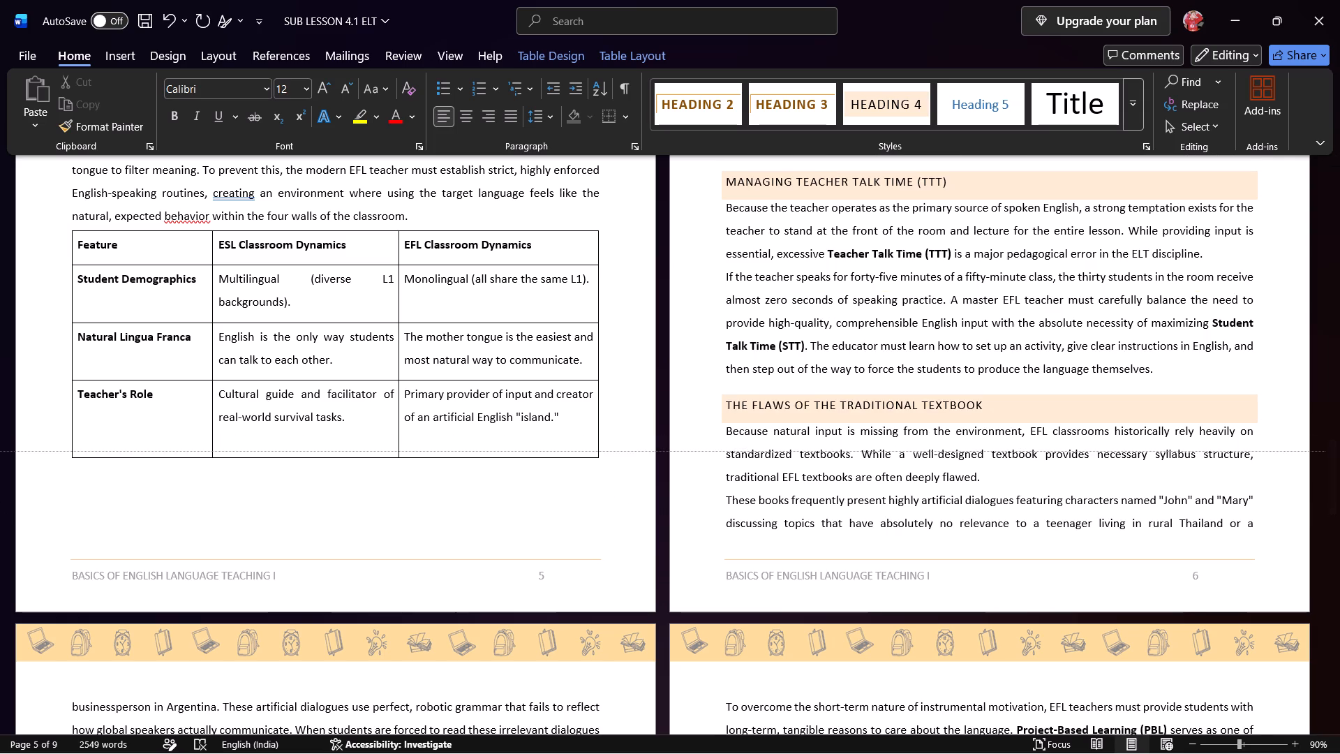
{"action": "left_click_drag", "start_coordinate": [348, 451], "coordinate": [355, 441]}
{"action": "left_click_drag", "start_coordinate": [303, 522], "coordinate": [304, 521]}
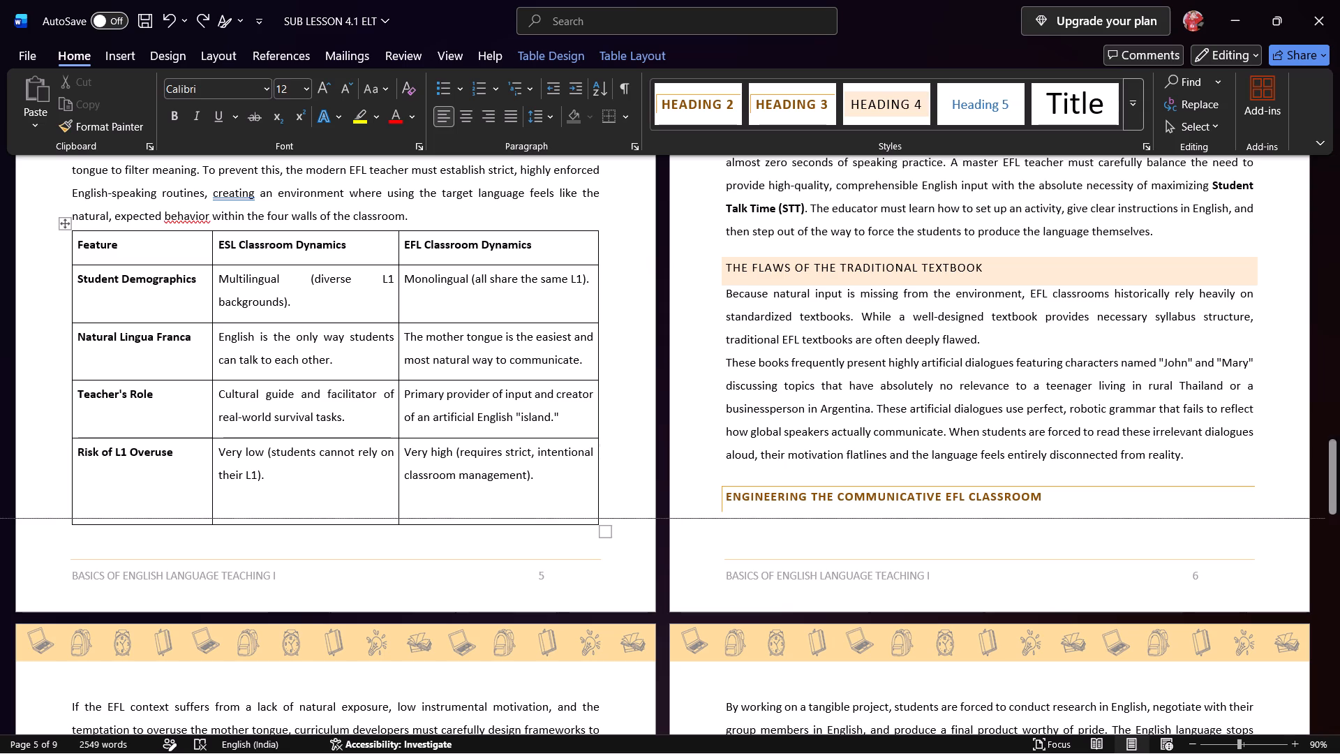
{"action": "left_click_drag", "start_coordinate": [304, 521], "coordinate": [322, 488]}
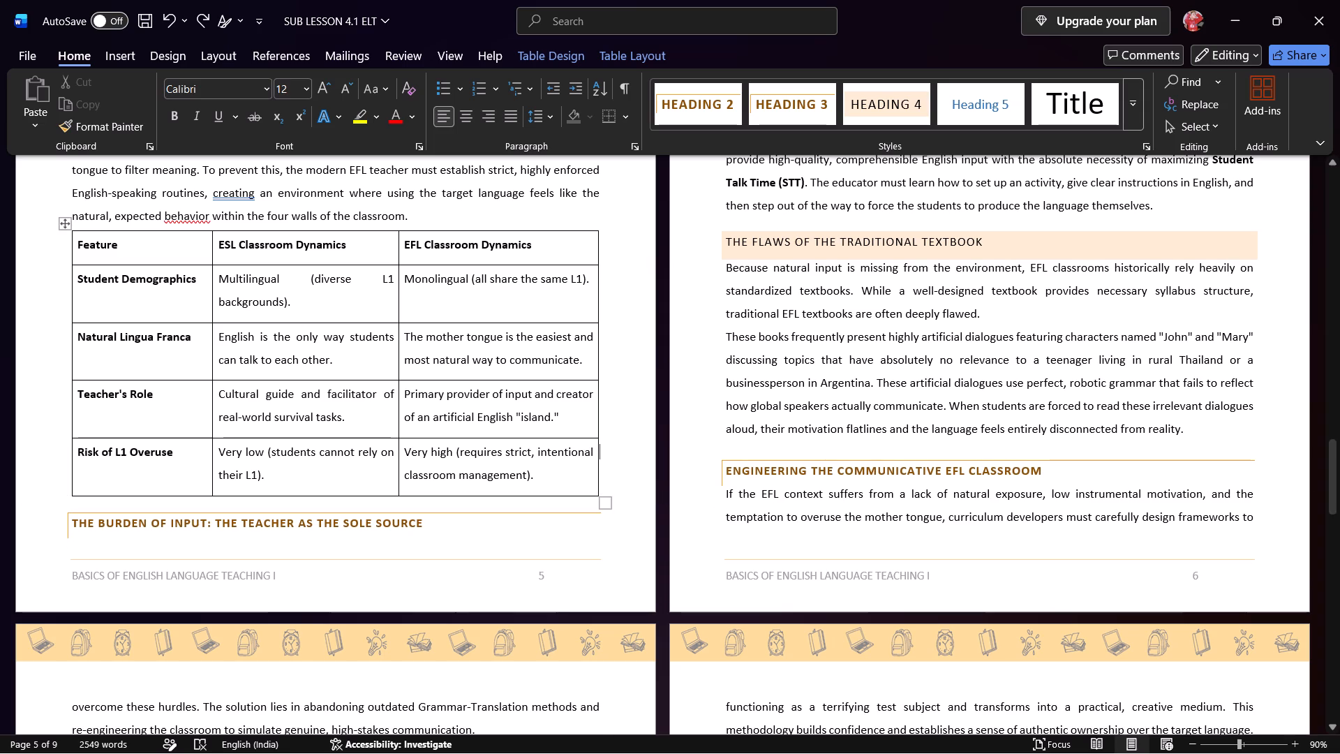
Increase the heights of the Teacher's Role and Natural Lingua Franca rows to push "The Burden of Input" heading onto the following page.
{"action": "left_click_drag", "start_coordinate": [324, 439], "coordinate": [320, 455]}
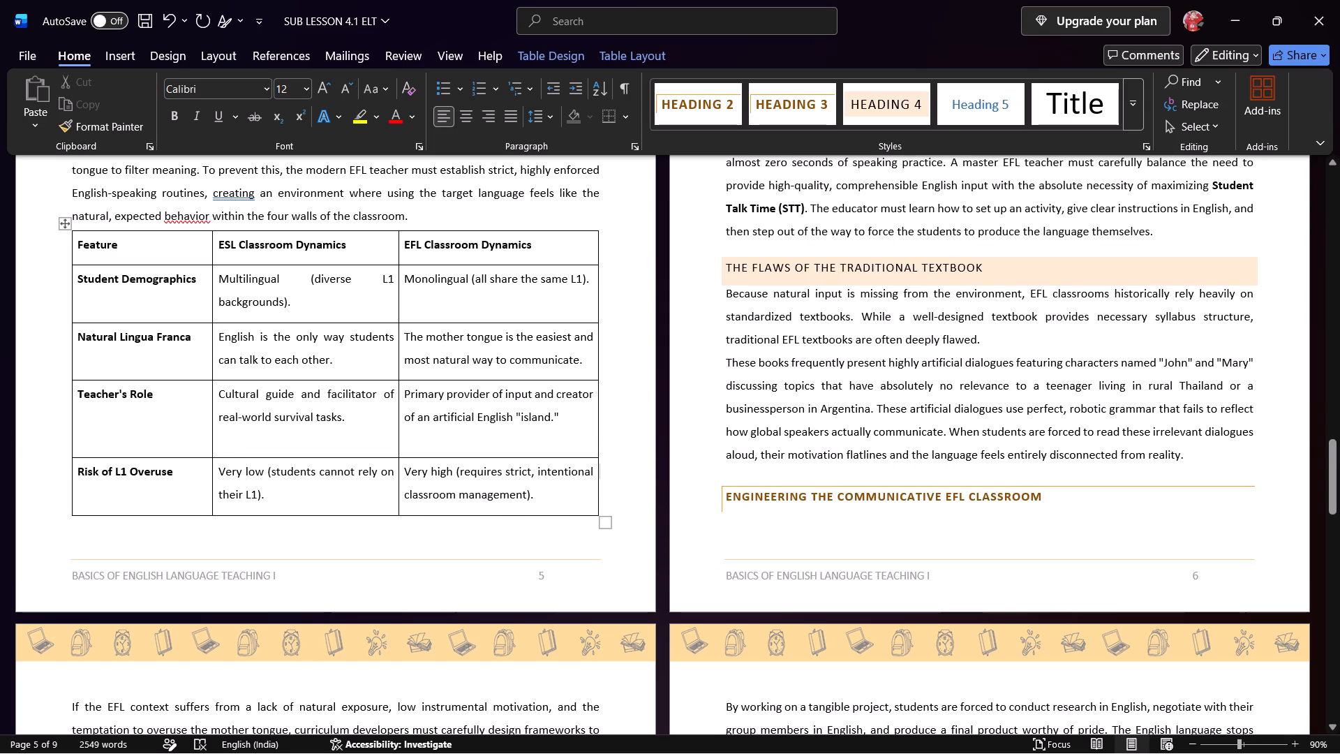
{"action": "left_click_drag", "start_coordinate": [335, 380], "coordinate": [333, 391]}
{"action": "left_click", "coordinate": [288, 323]}
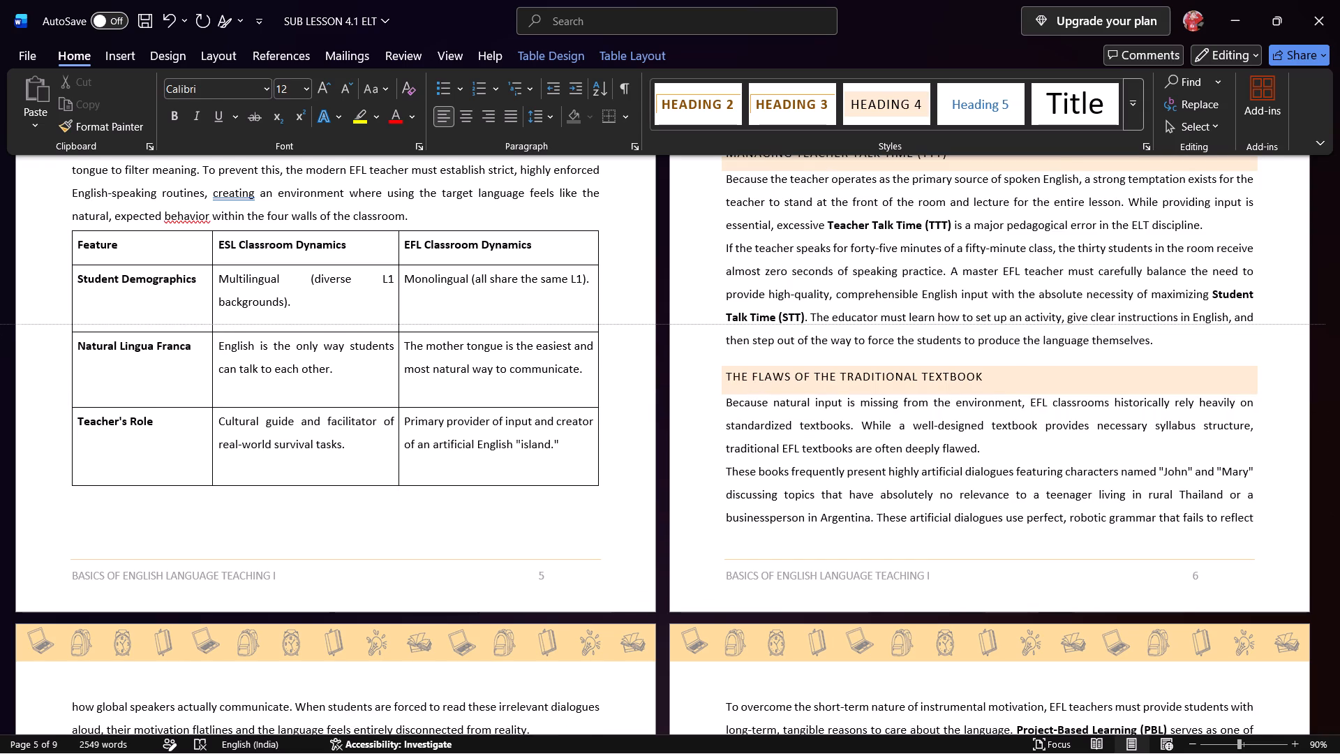
Insert two blank lines before the "Engineering the Communicative EFL Classroom" heading to push it onto the following page.
{"action": "scroll", "coordinate": [583, 503], "scroll_direction": "up", "scroll_amount": 9}
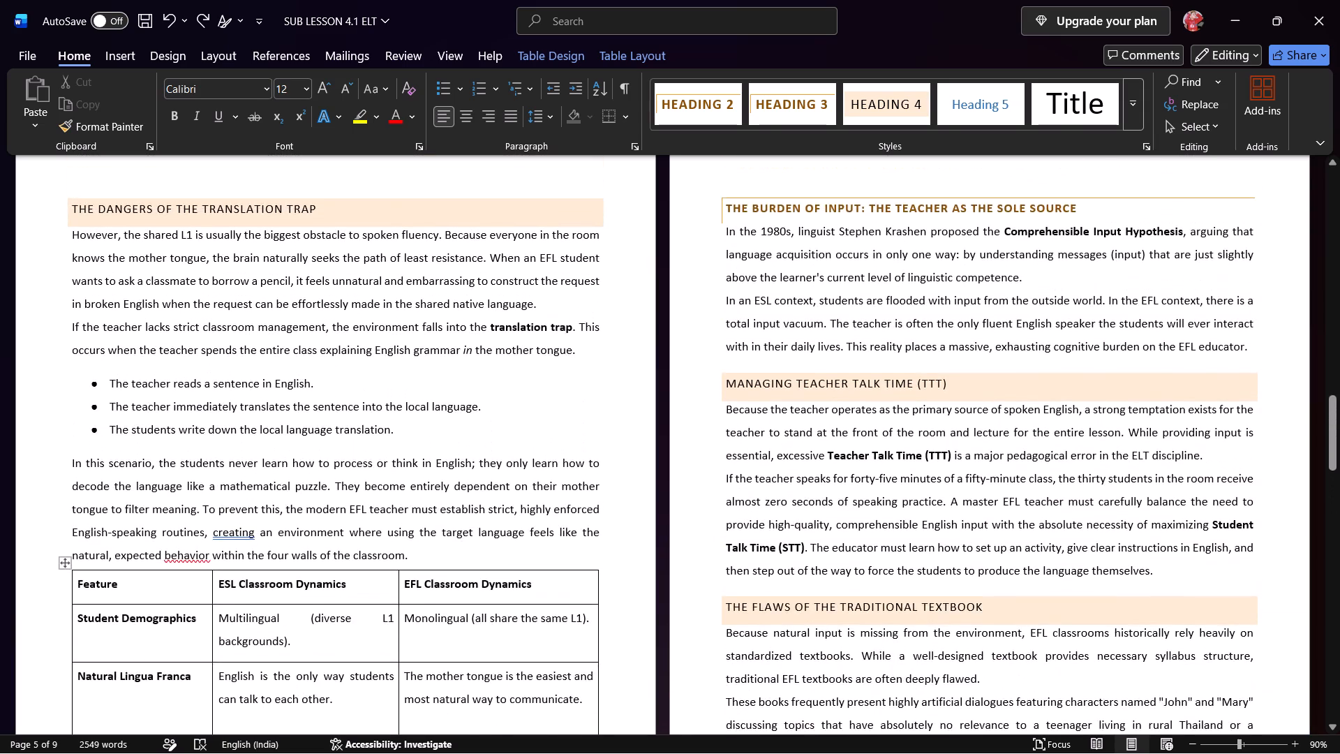
{"action": "scroll", "coordinate": [498, 473], "scroll_direction": "up", "scroll_amount": 1}
{"action": "scroll", "coordinate": [505, 472], "scroll_direction": "down", "scroll_amount": 19}
{"action": "scroll", "coordinate": [542, 432], "scroll_direction": "down", "scroll_amount": 4}
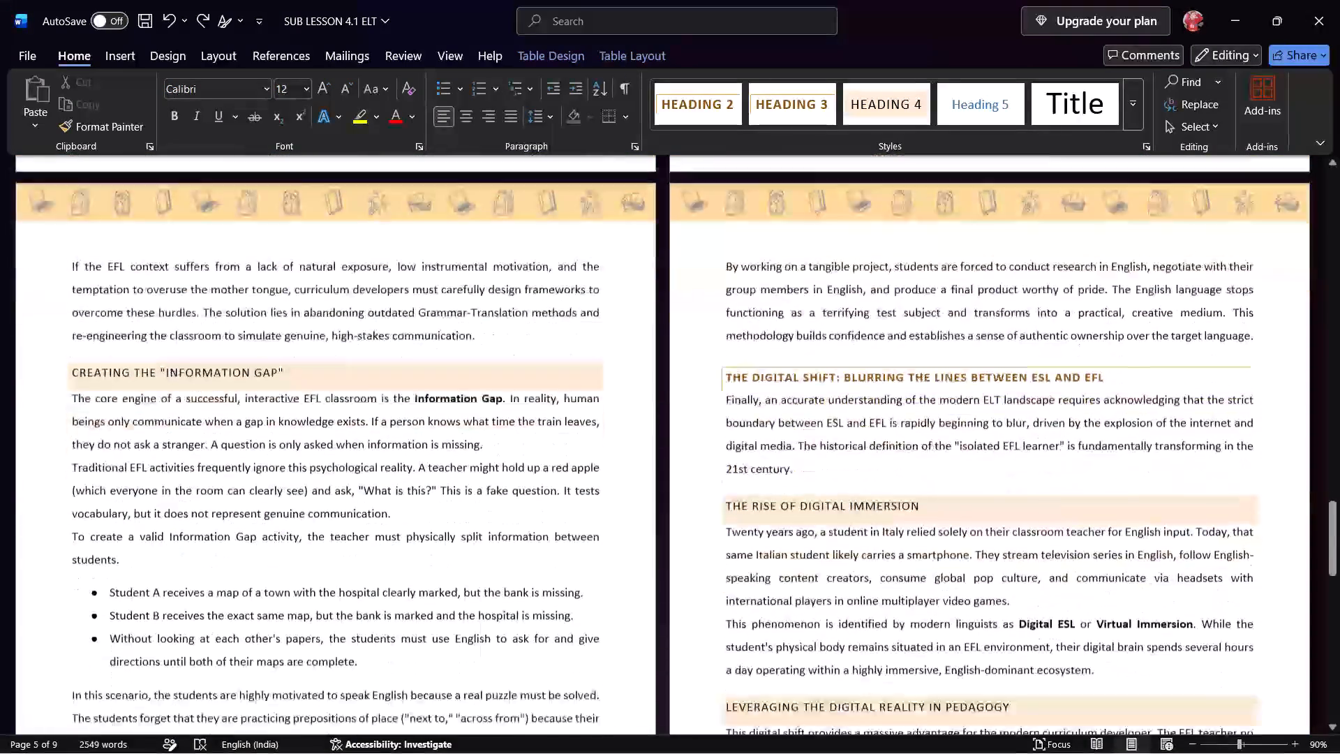
{"action": "scroll", "coordinate": [542, 432], "scroll_direction": "down", "scroll_amount": 10}
{"action": "scroll", "coordinate": [542, 432], "scroll_direction": "up", "scroll_amount": 15}
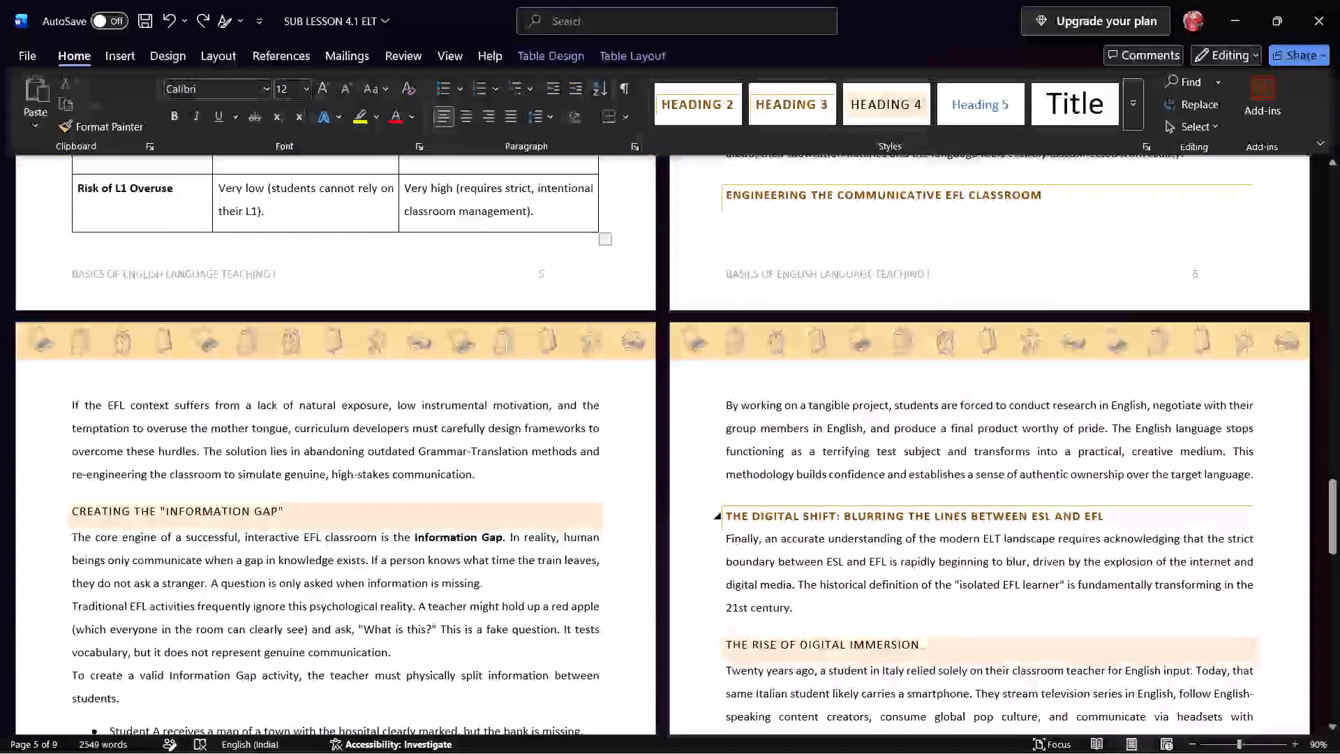
{"action": "scroll", "coordinate": [1112, 356], "scroll_direction": "up", "scroll_amount": 4}
{"action": "left_click", "coordinate": [1198, 307]}
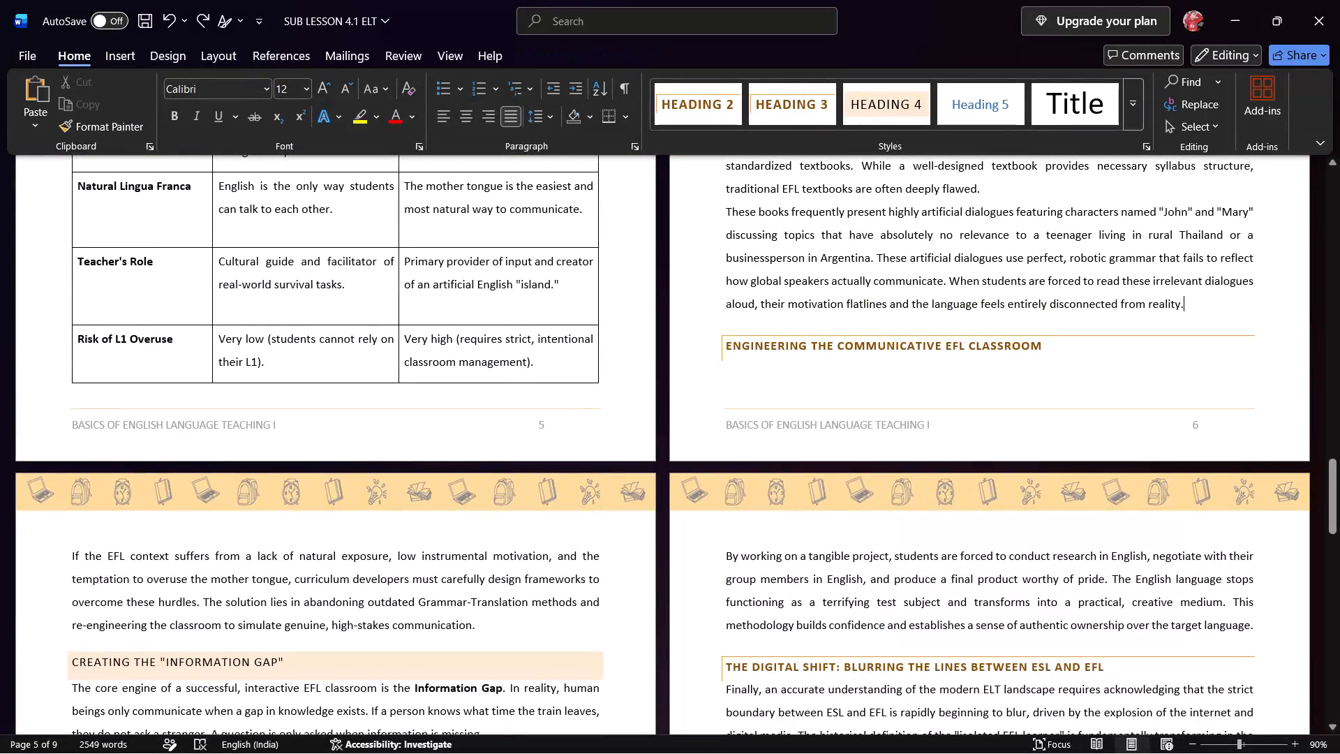
{"action": "key", "text": "Return"}
{"action": "key", "text": "Return"}
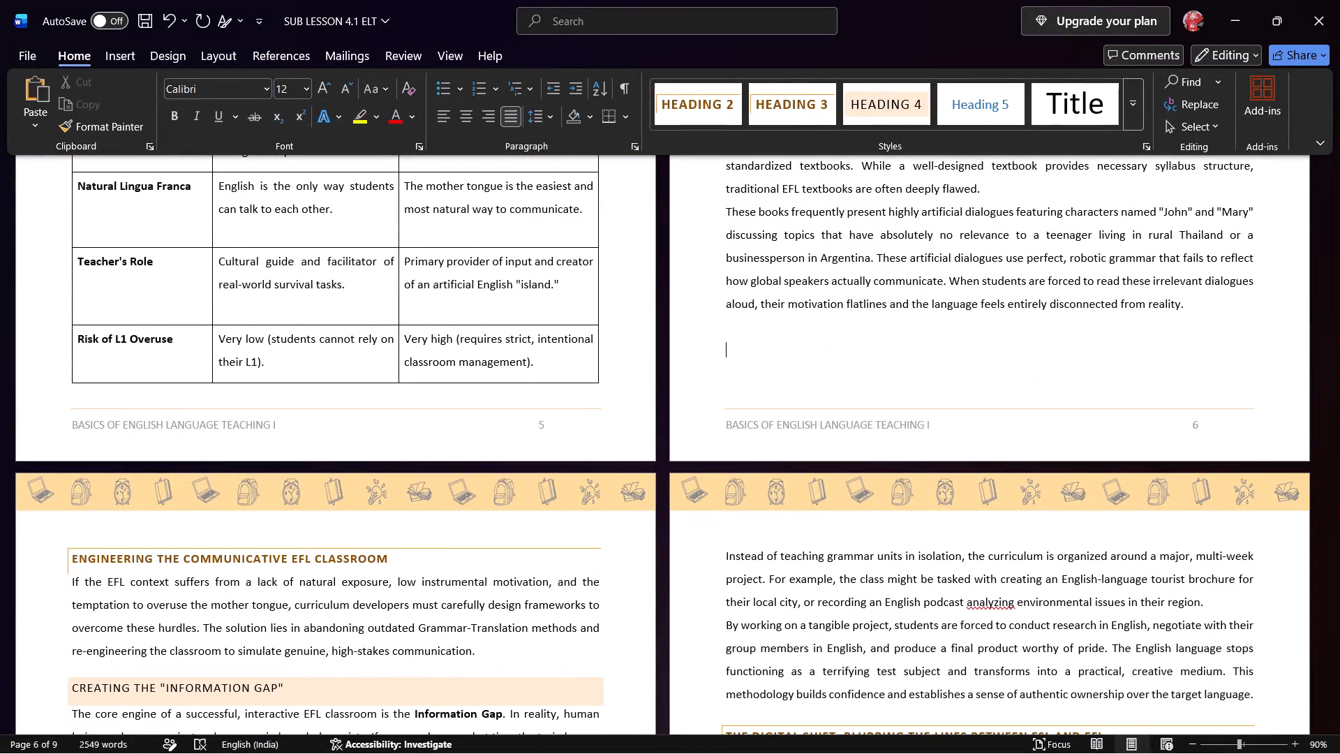
Check the page layout from page 7 through Key Takeaways and return to the beginning of the document.
{"action": "scroll", "coordinate": [1308, 439], "scroll_direction": "down", "scroll_amount": 15}
{"action": "scroll", "coordinate": [502, 522], "scroll_direction": "down", "scroll_amount": 2}
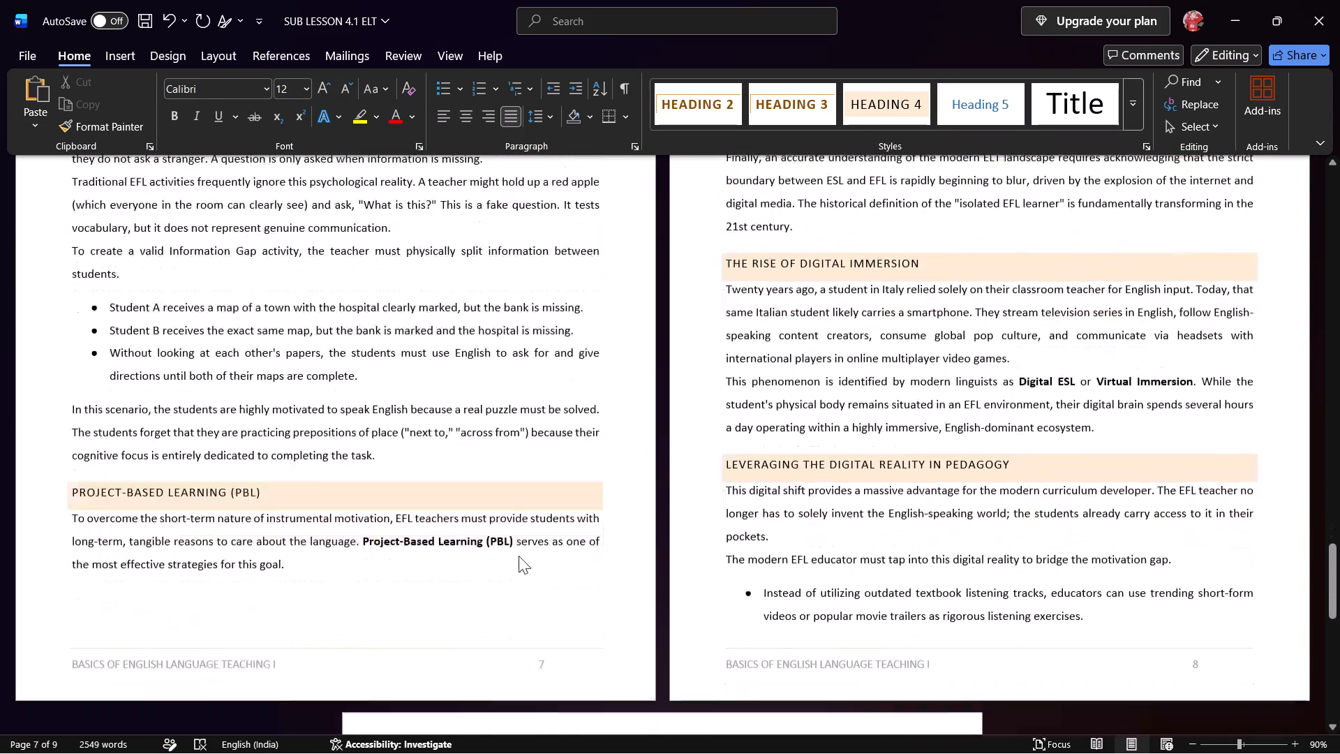
{"action": "scroll", "coordinate": [519, 556], "scroll_direction": "down", "scroll_amount": 16}
{"action": "scroll", "coordinate": [523, 557], "scroll_direction": "down", "scroll_amount": 9}
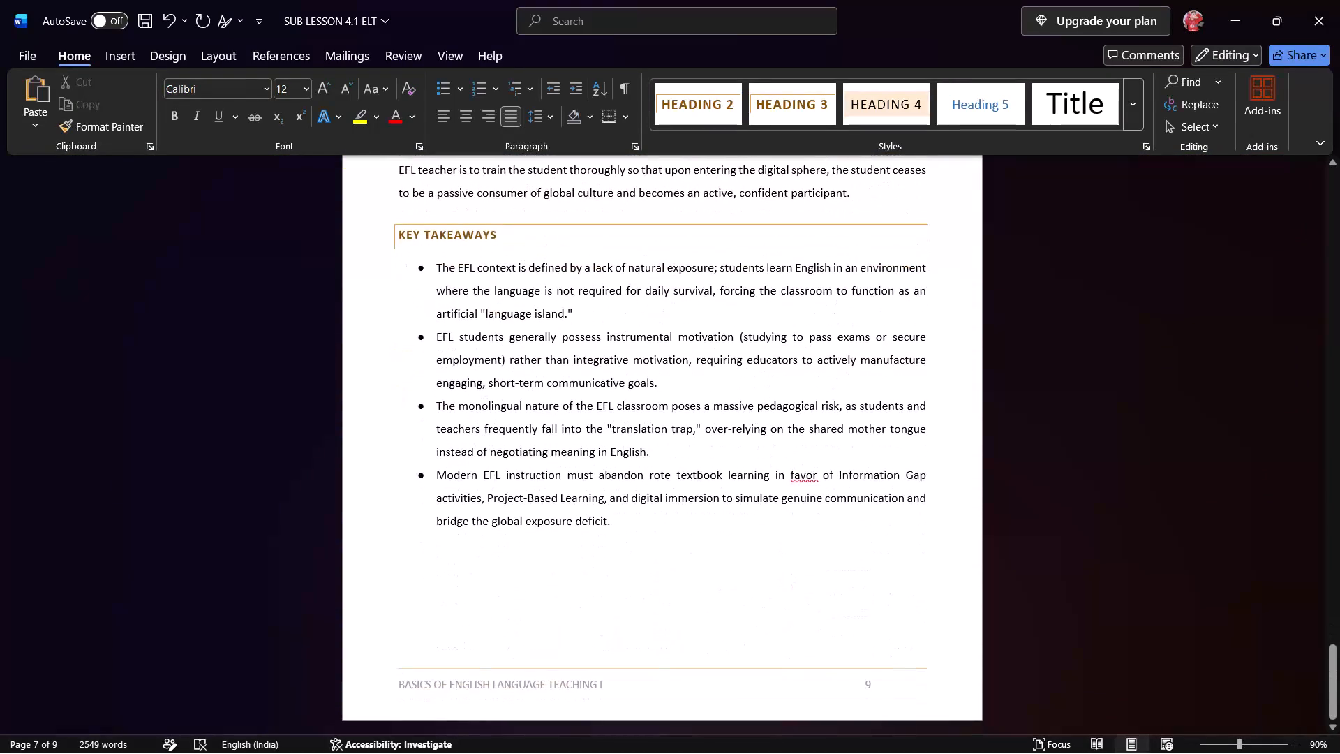
{"action": "left_click_drag", "start_coordinate": [1331, 681], "coordinate": [1325, 451]}
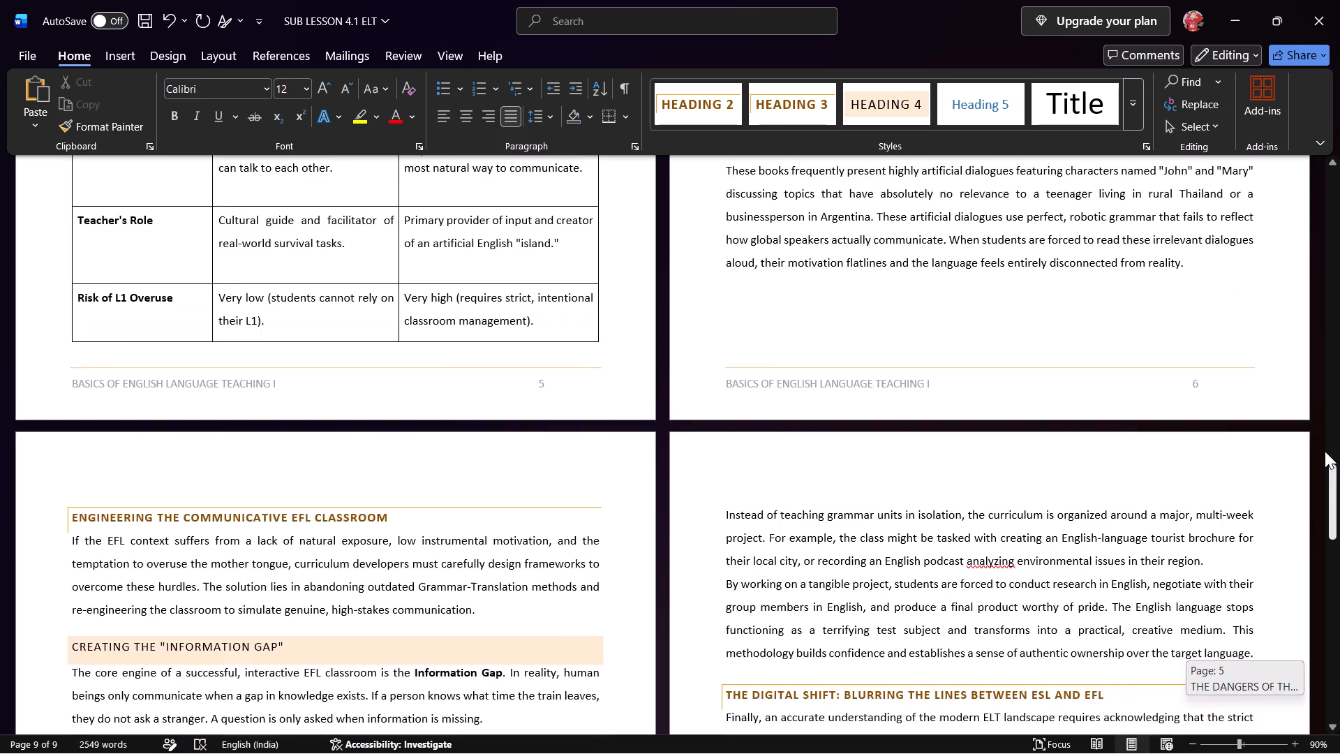
{"action": "left_click_drag", "start_coordinate": [1325, 451], "coordinate": [1284, 201]}
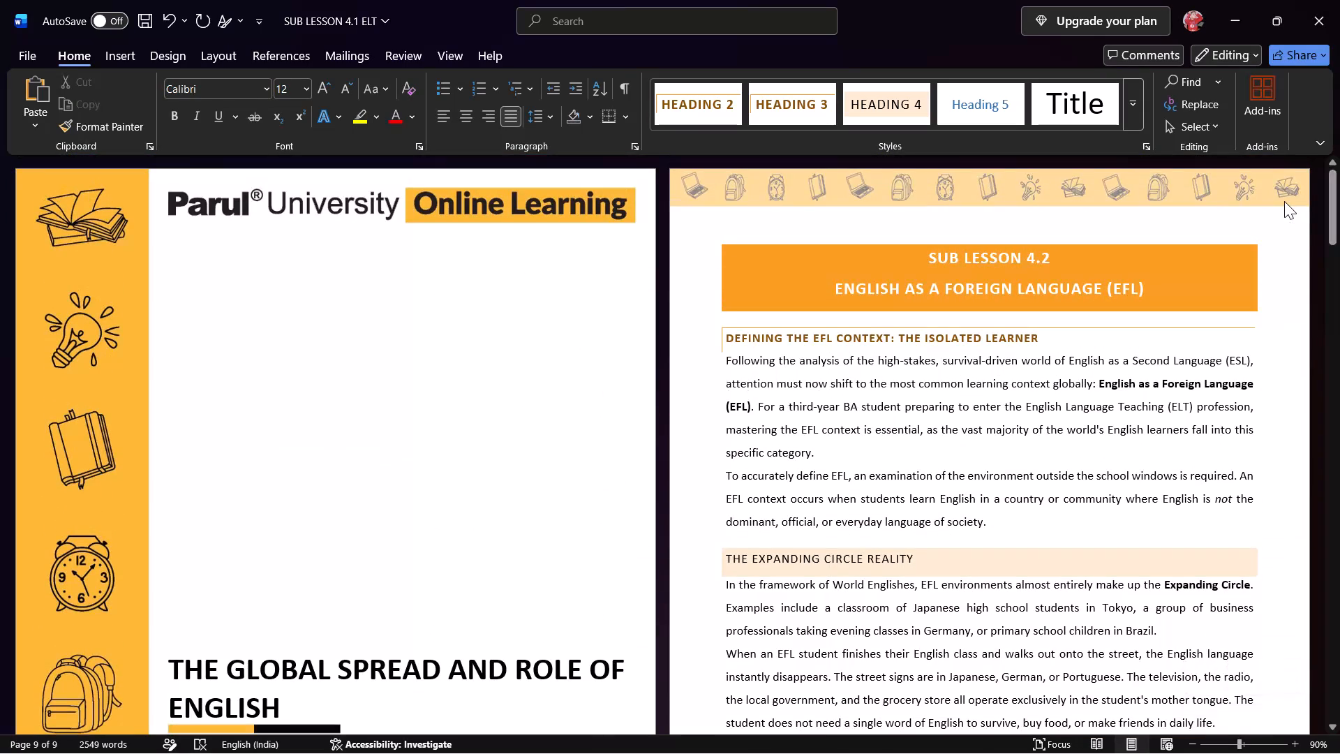
{"action": "left_click", "coordinate": [854, 565]}
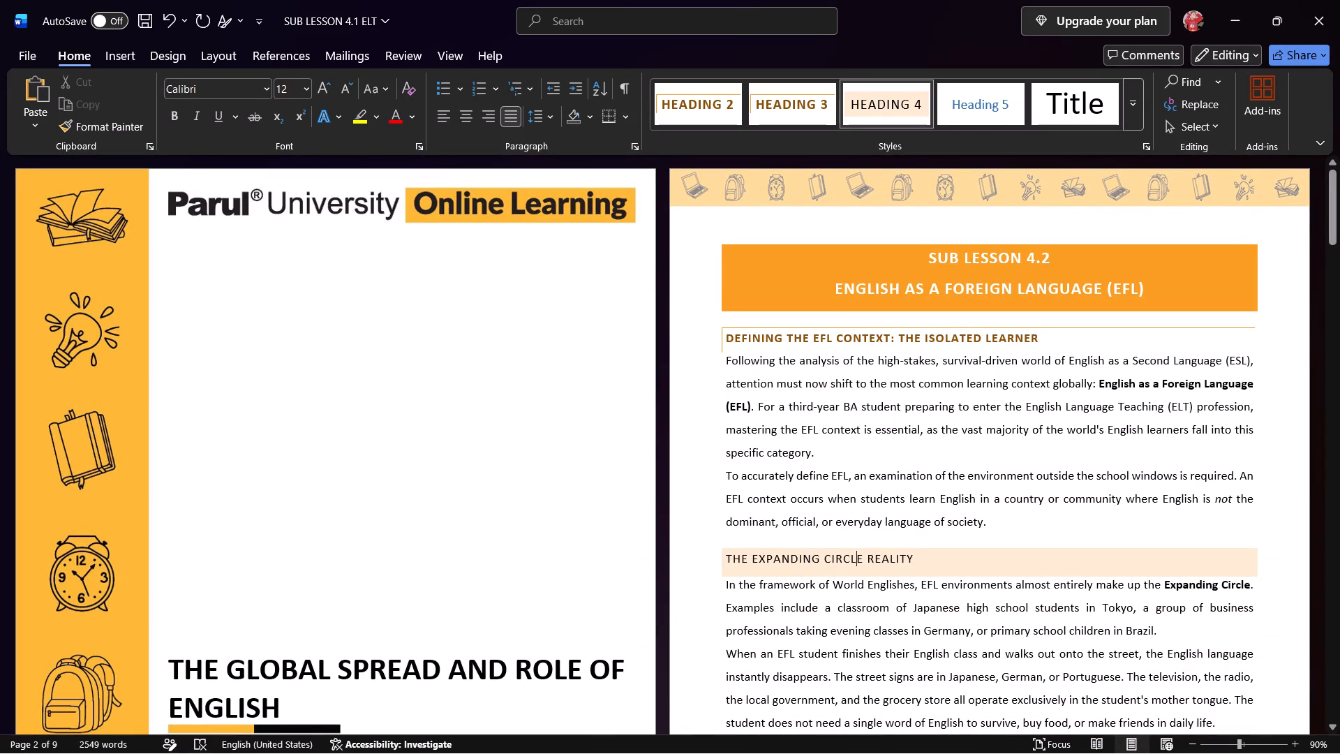
Save a copy of the document in the Downloads folder under the name "SUB LESSON 4.2 ELT".
{"action": "left_click", "coordinate": [22, 59]}
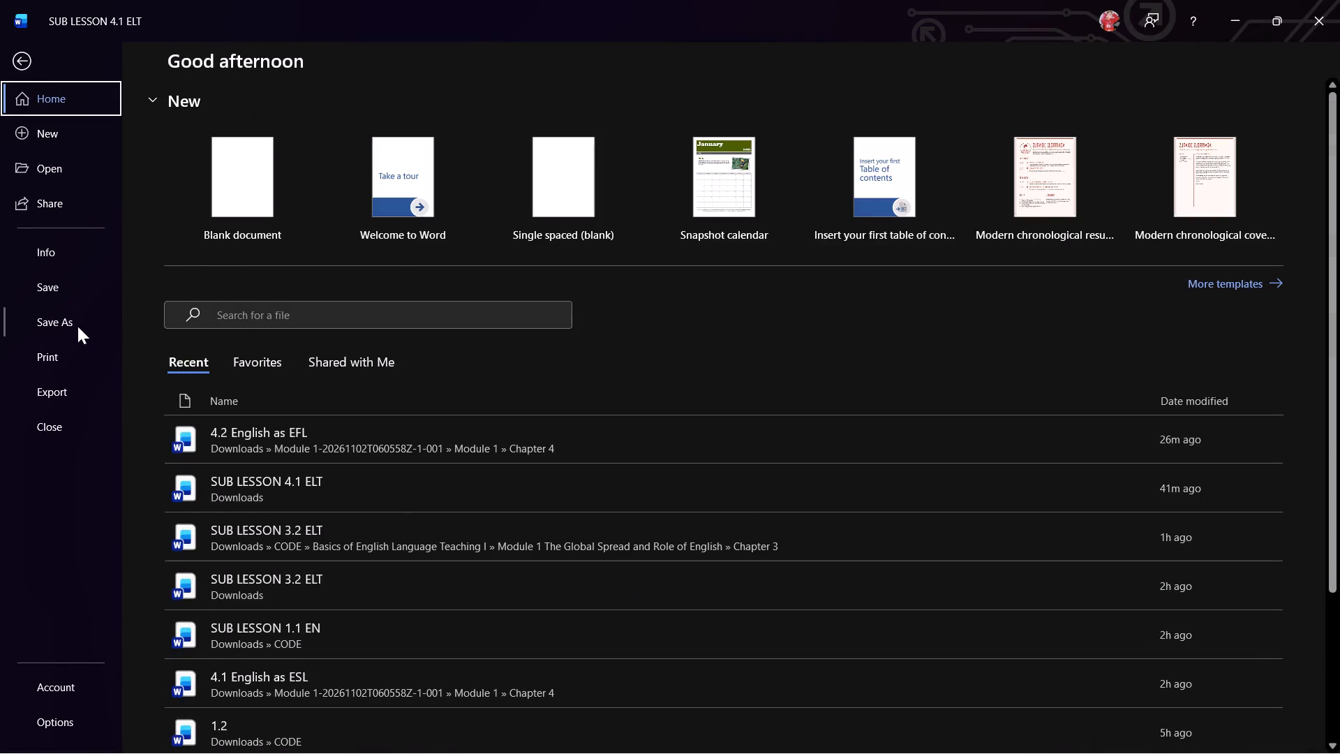
{"action": "left_click", "coordinate": [77, 326]}
{"action": "left_click", "coordinate": [537, 256]}
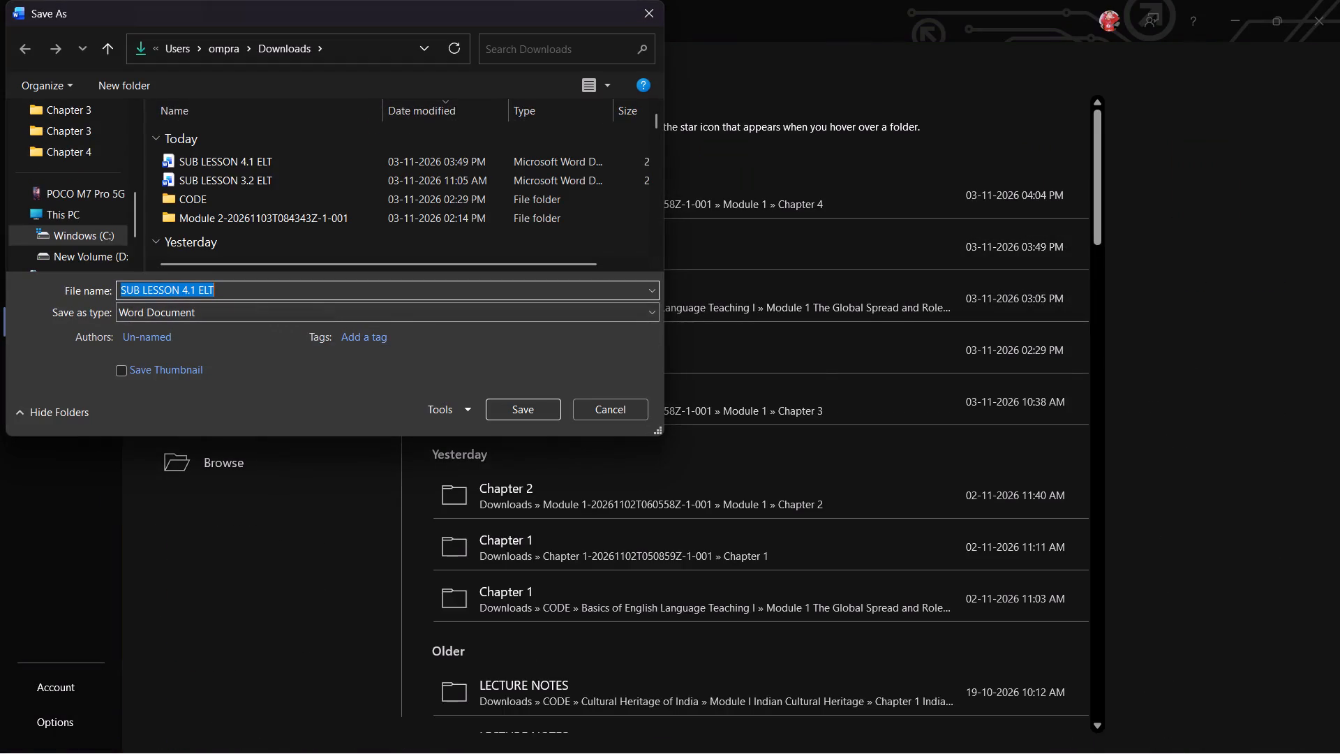
{"action": "left_click", "coordinate": [195, 288]}
{"action": "key", "text": "BackSpace"}
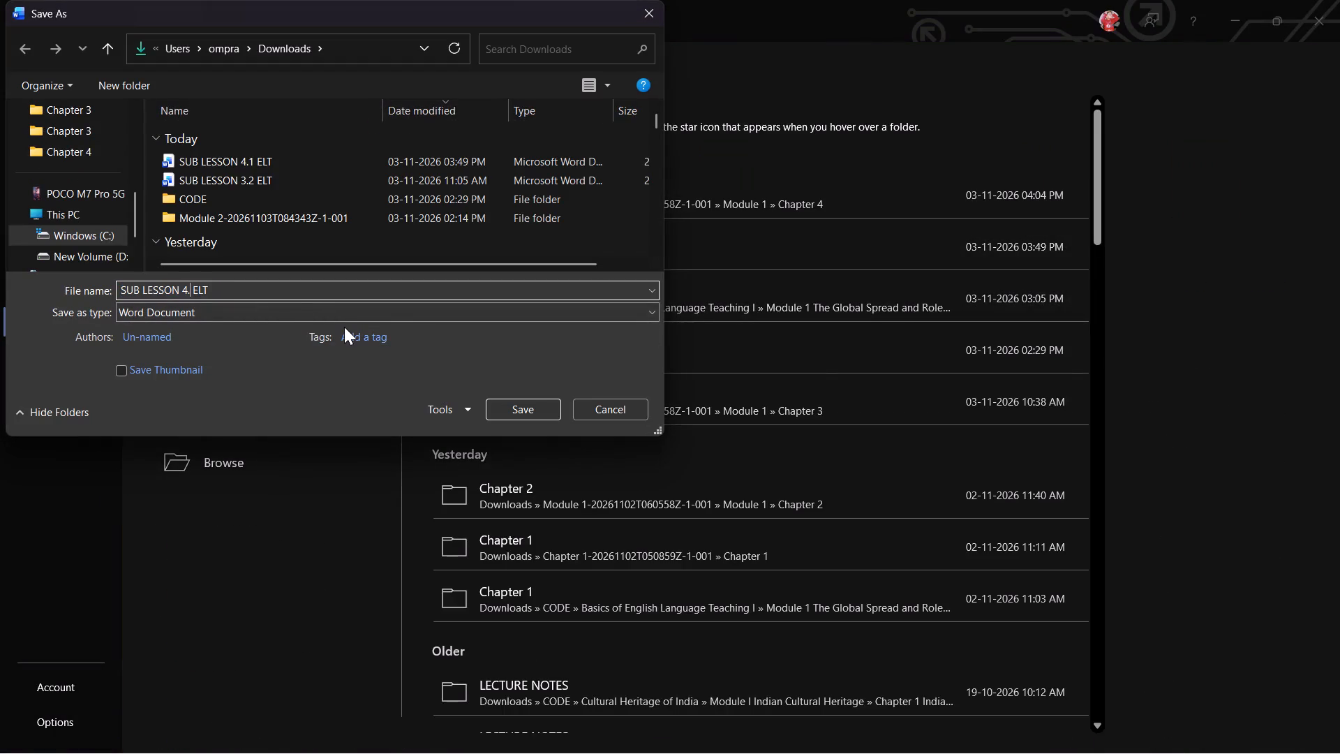
{"action": "key", "text": "2"}
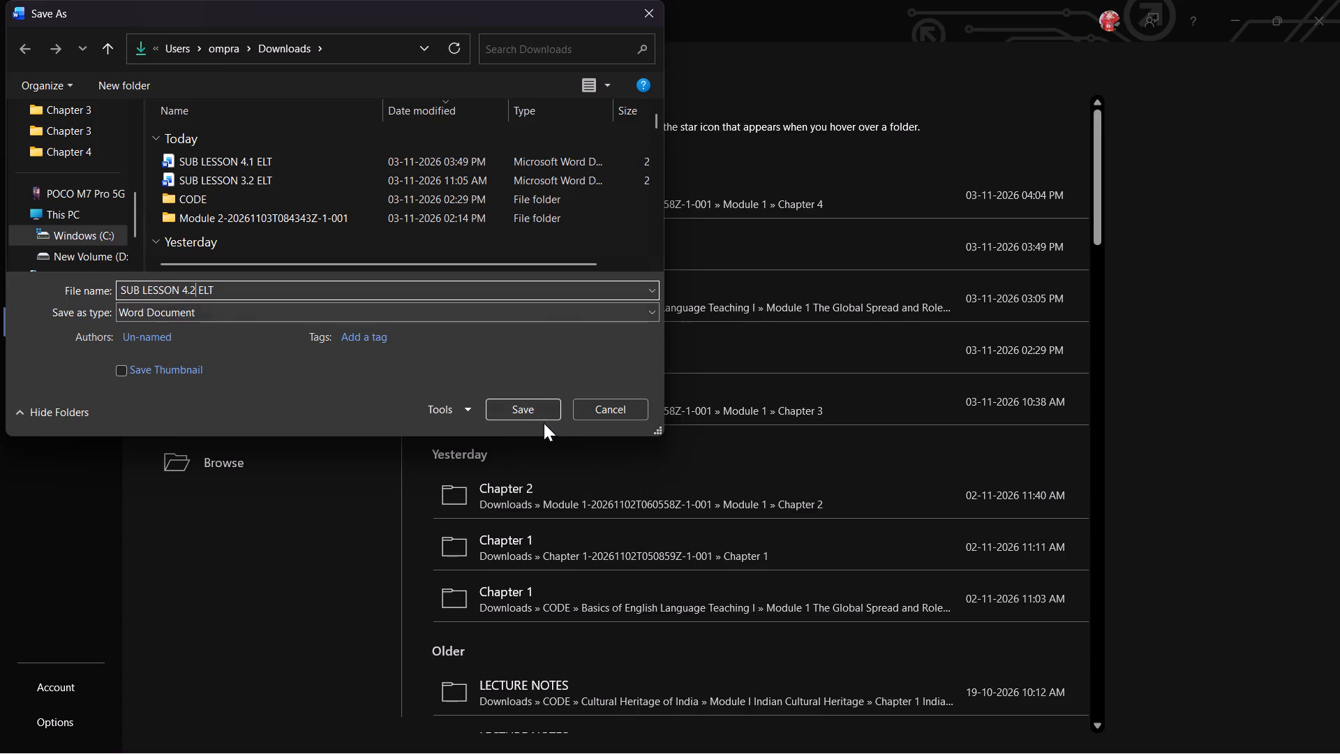
{"action": "left_click", "coordinate": [542, 411]}
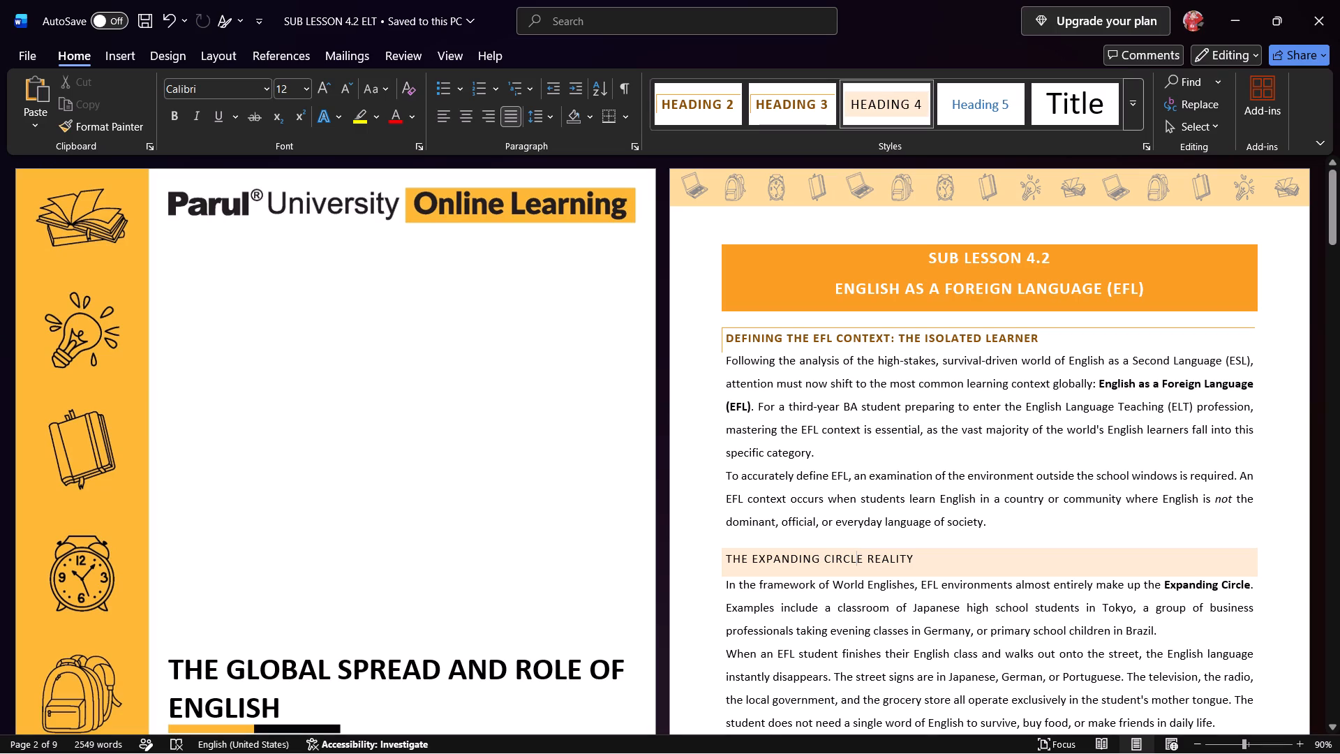
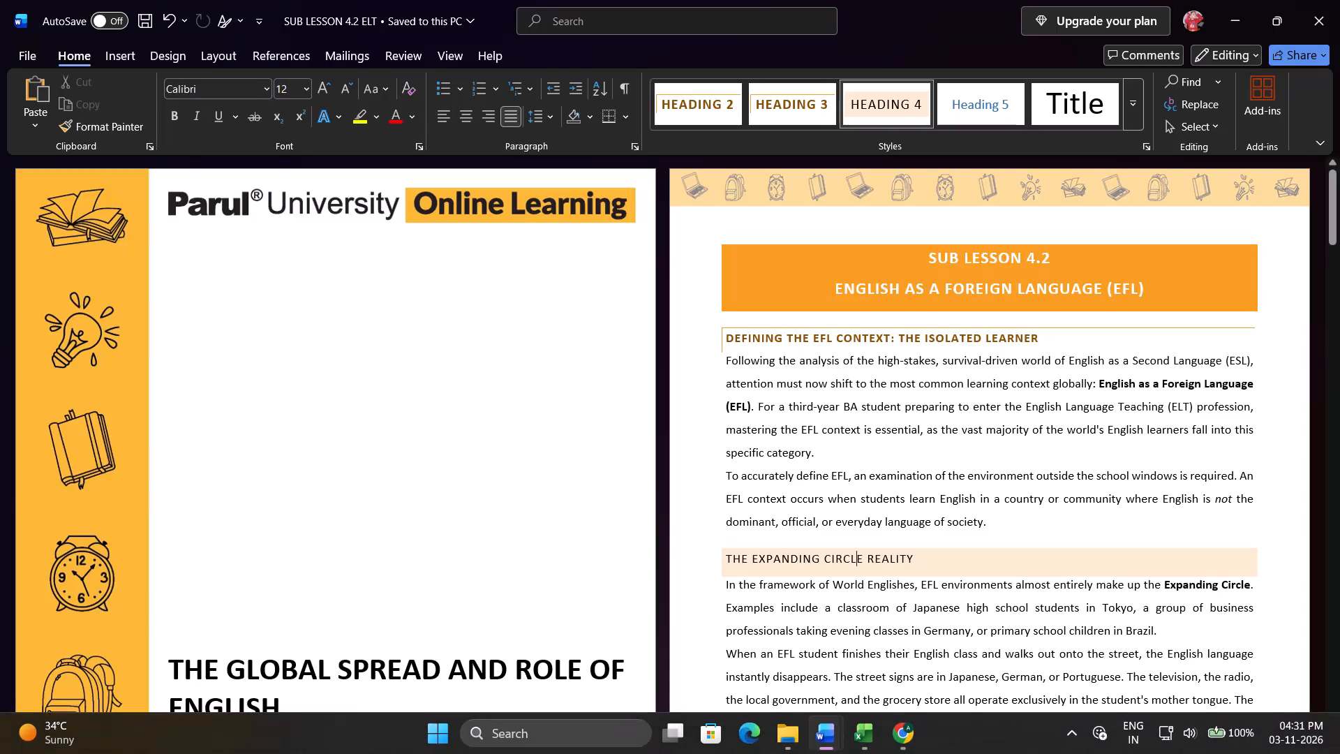
Copy SUB LESSON 4.2 ELT from Downloads into the Chapter 4 folder of Module 1 The Global Spread and Role of English.
{"action": "left_click", "coordinate": [782, 741]}
{"action": "left_click", "coordinate": [472, 10]}
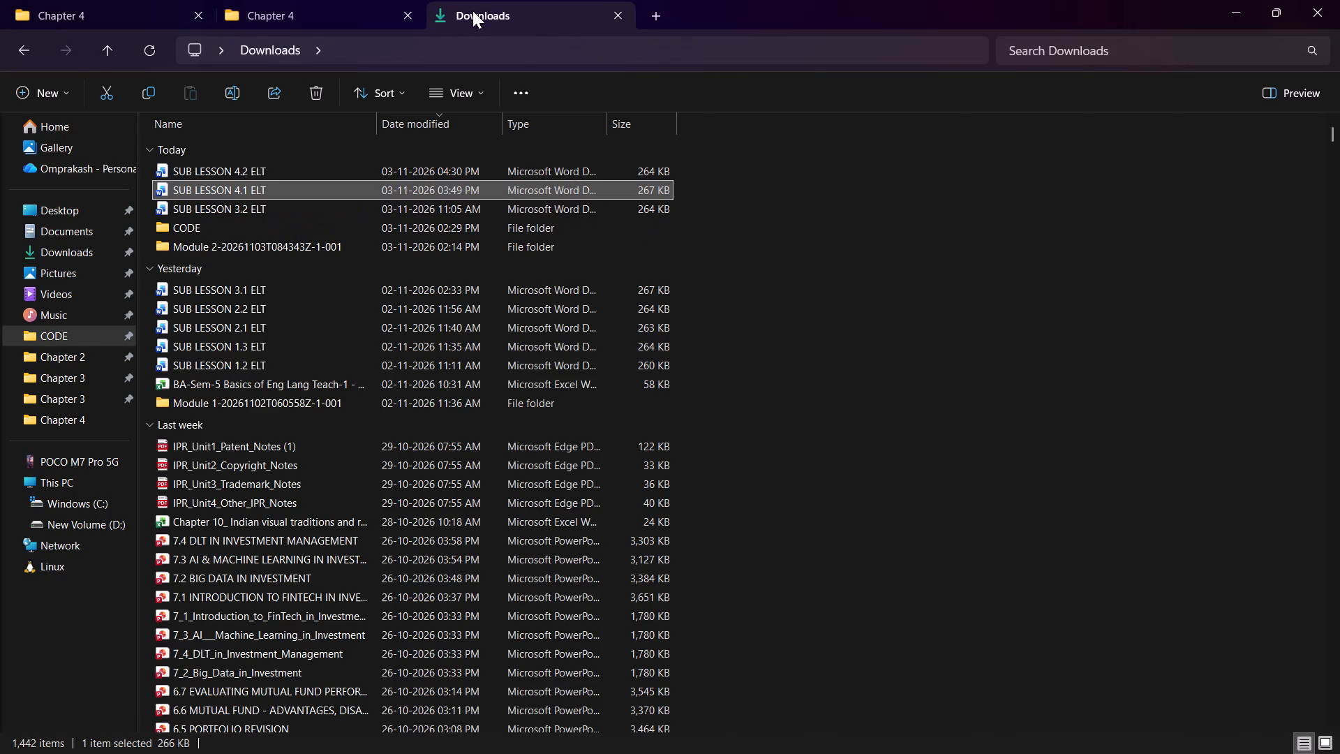
{"action": "left_click", "coordinate": [145, 50]}
{"action": "left_click", "coordinate": [203, 172]}
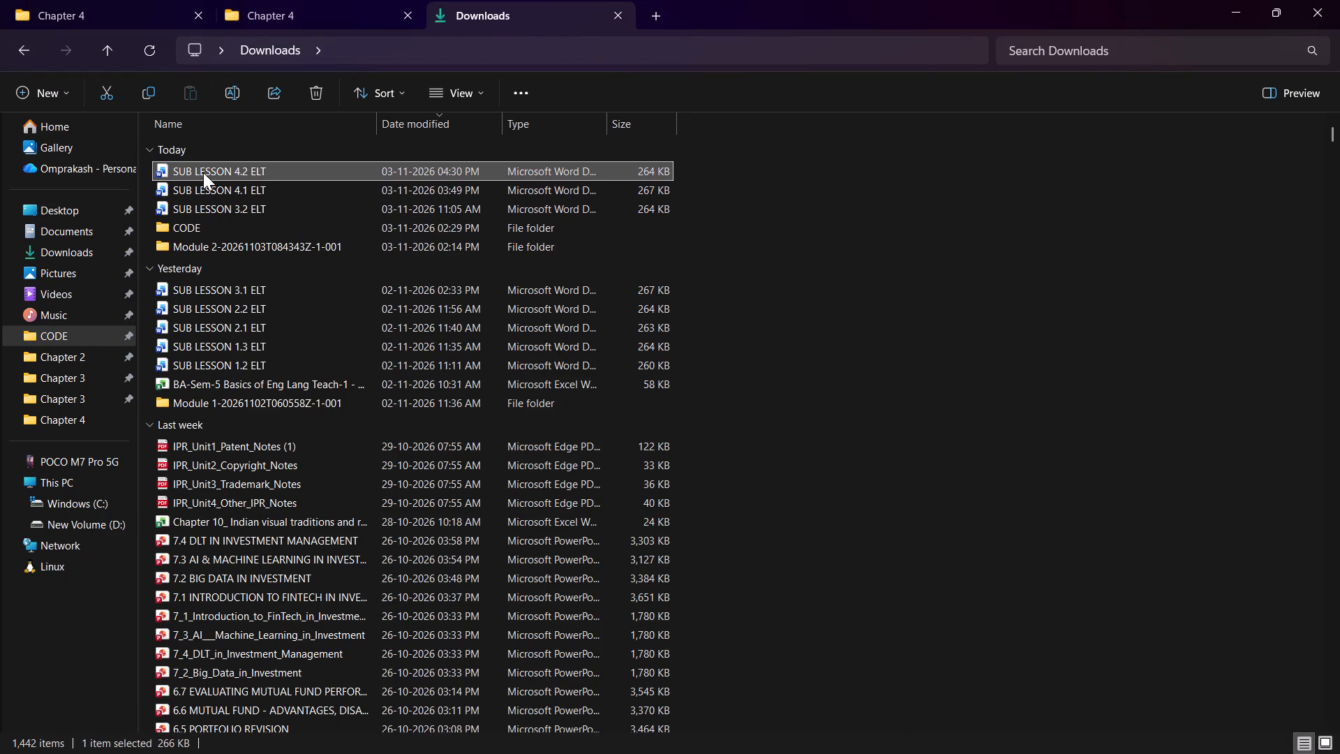
{"action": "left_click", "coordinate": [149, 89]}
{"action": "left_click", "coordinate": [259, 22]}
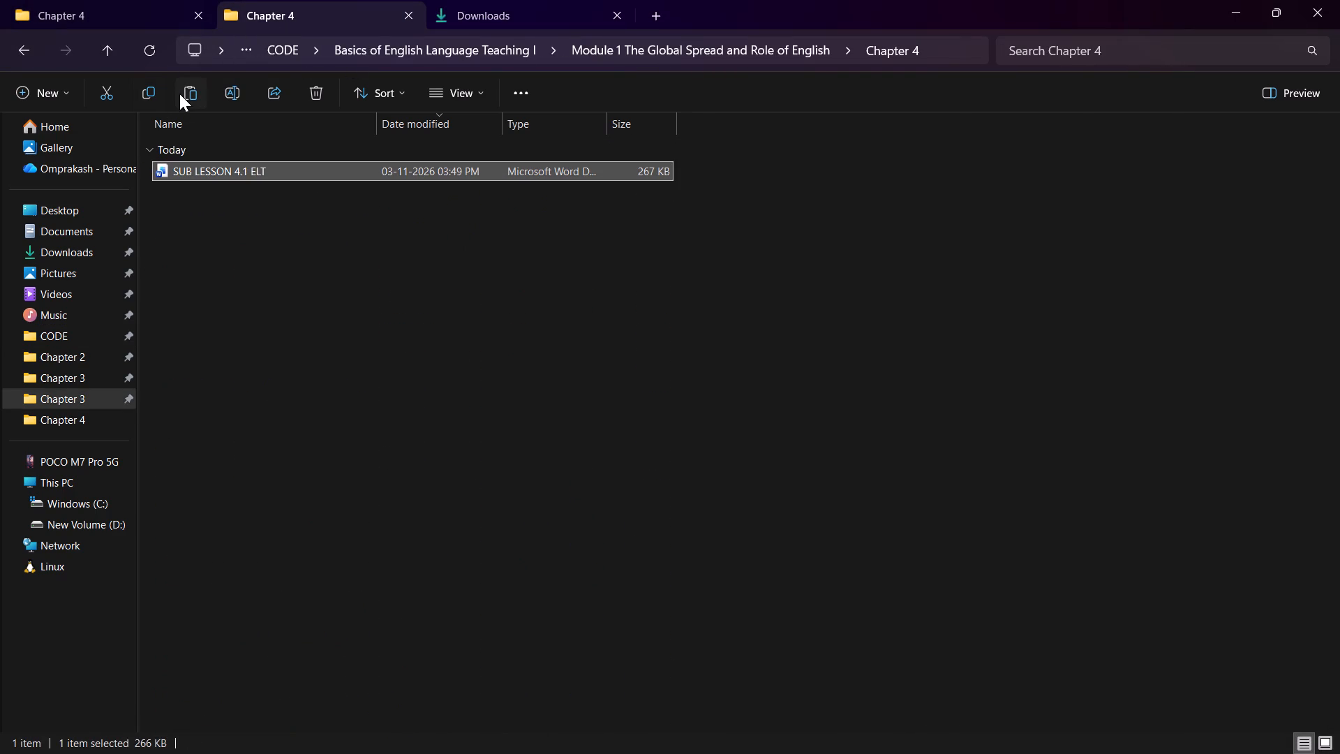
{"action": "left_click", "coordinate": [179, 94]}
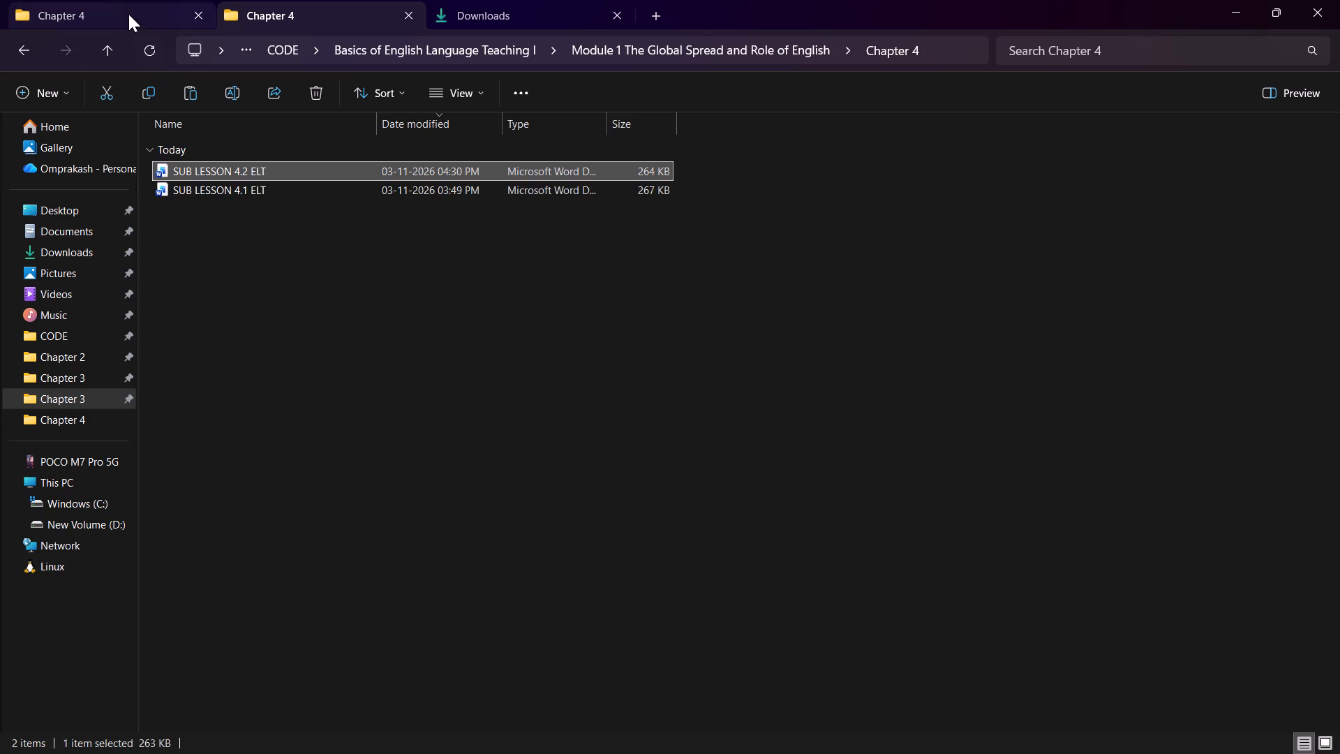
Close the 4.2 English as EFL source document and open 4.3 English as an International Language from Module 1's Chapter 4 folder for editing.
{"action": "left_click", "coordinate": [128, 14]}
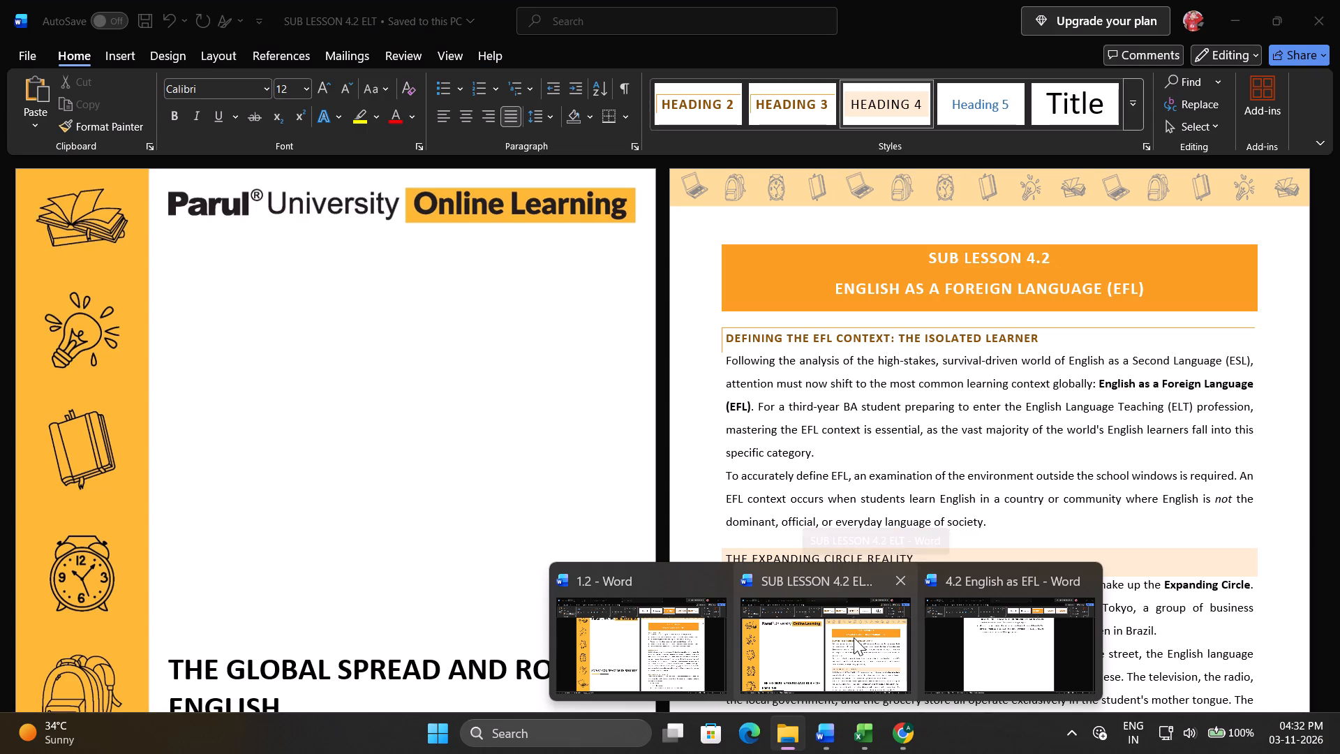
{"action": "left_click", "coordinate": [1015, 636]}
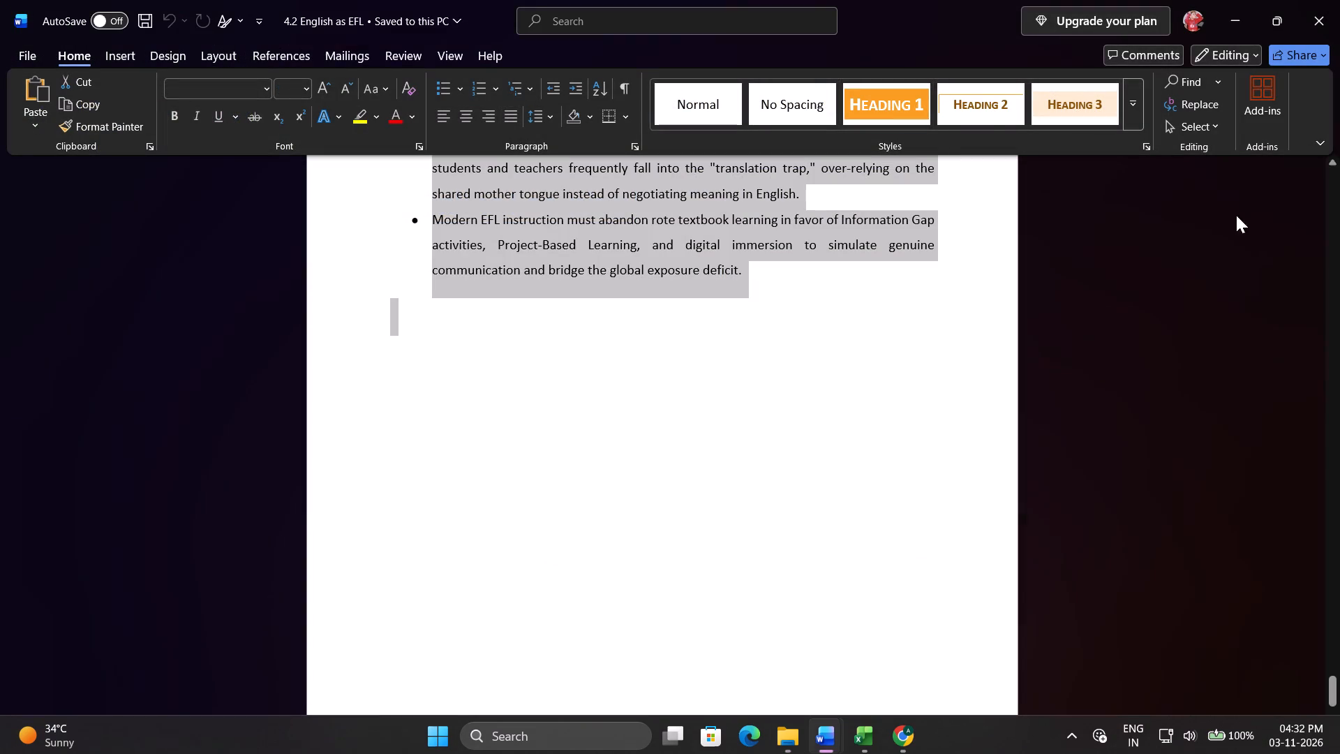
{"action": "left_click", "coordinate": [1317, 12]}
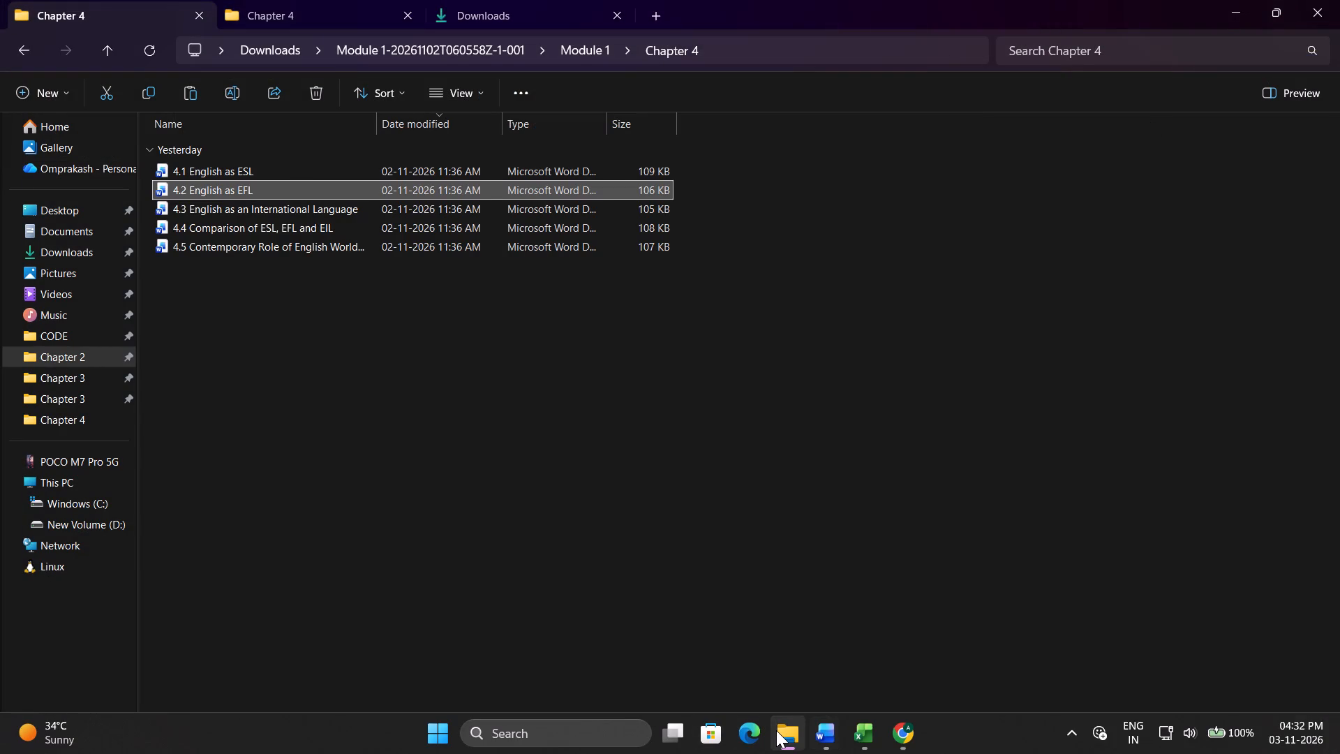
{"action": "left_click", "coordinate": [794, 673]}
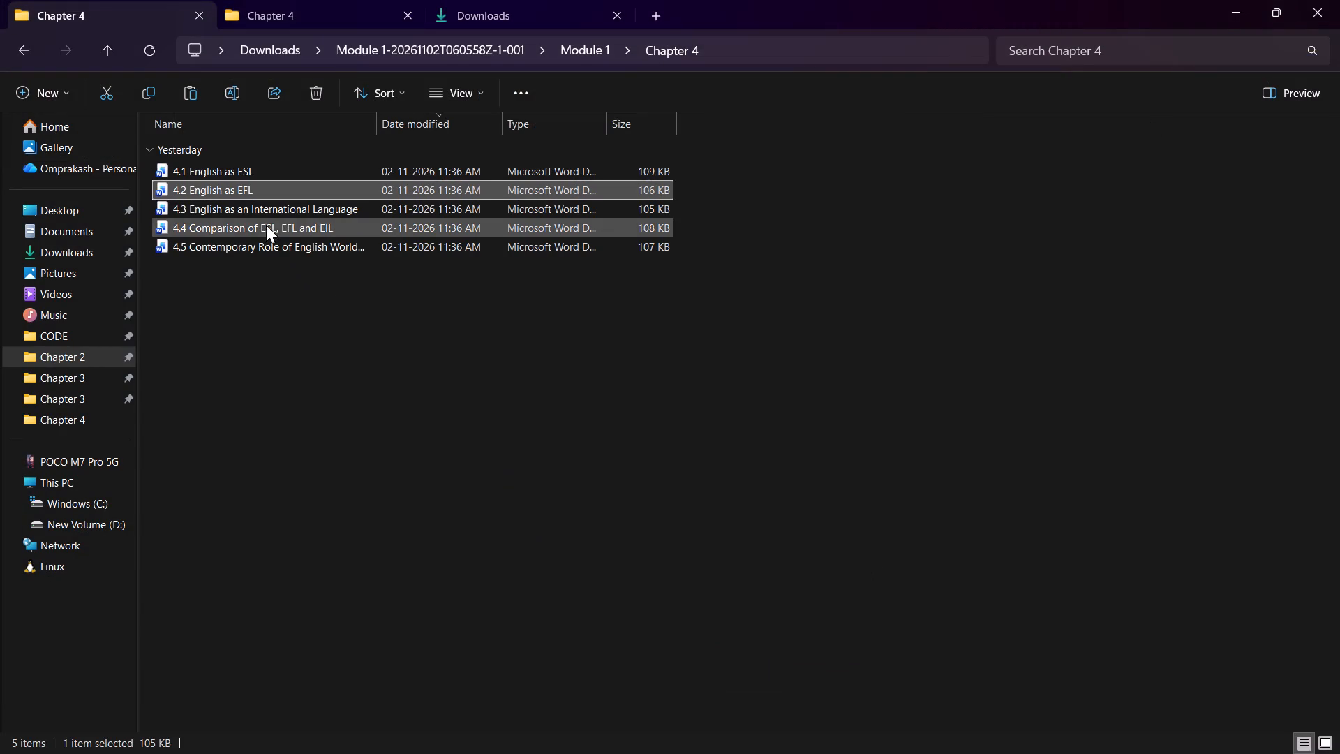
{"action": "double_click", "coordinate": [264, 214]}
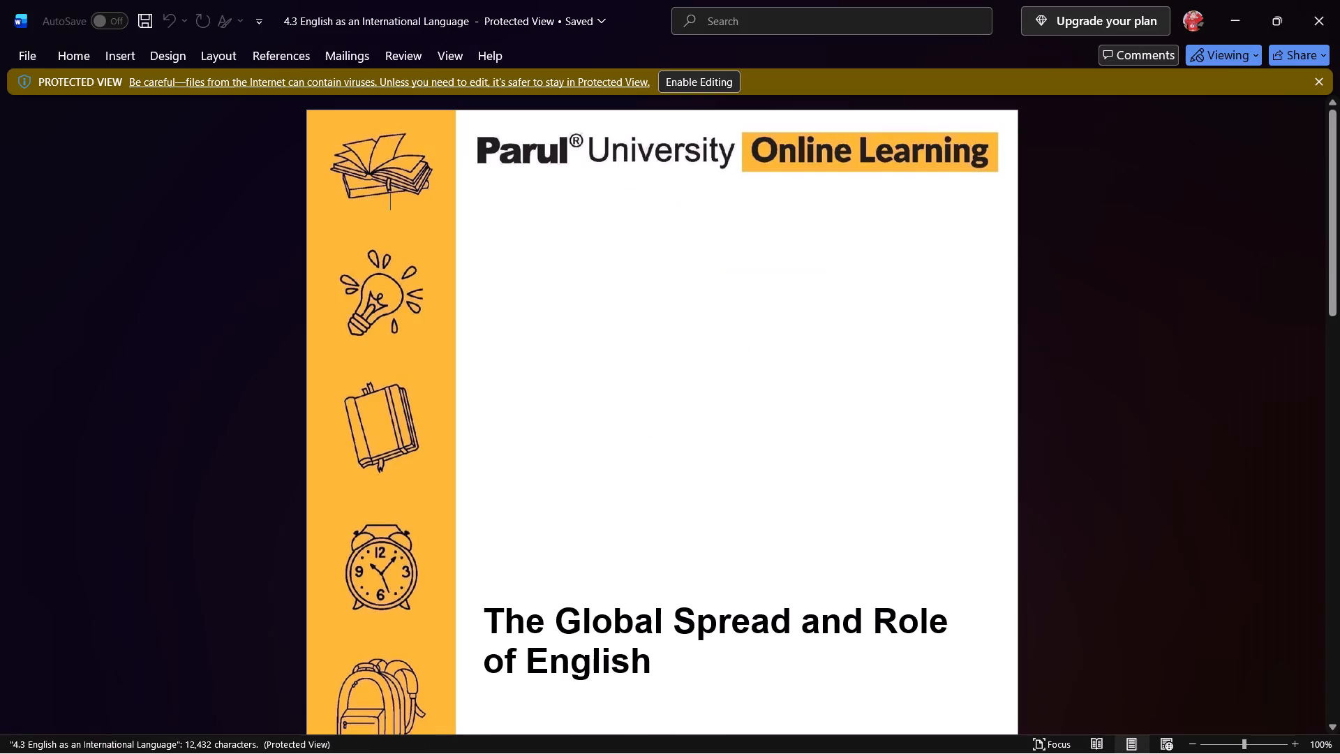
{"action": "left_click", "coordinate": [704, 84]}
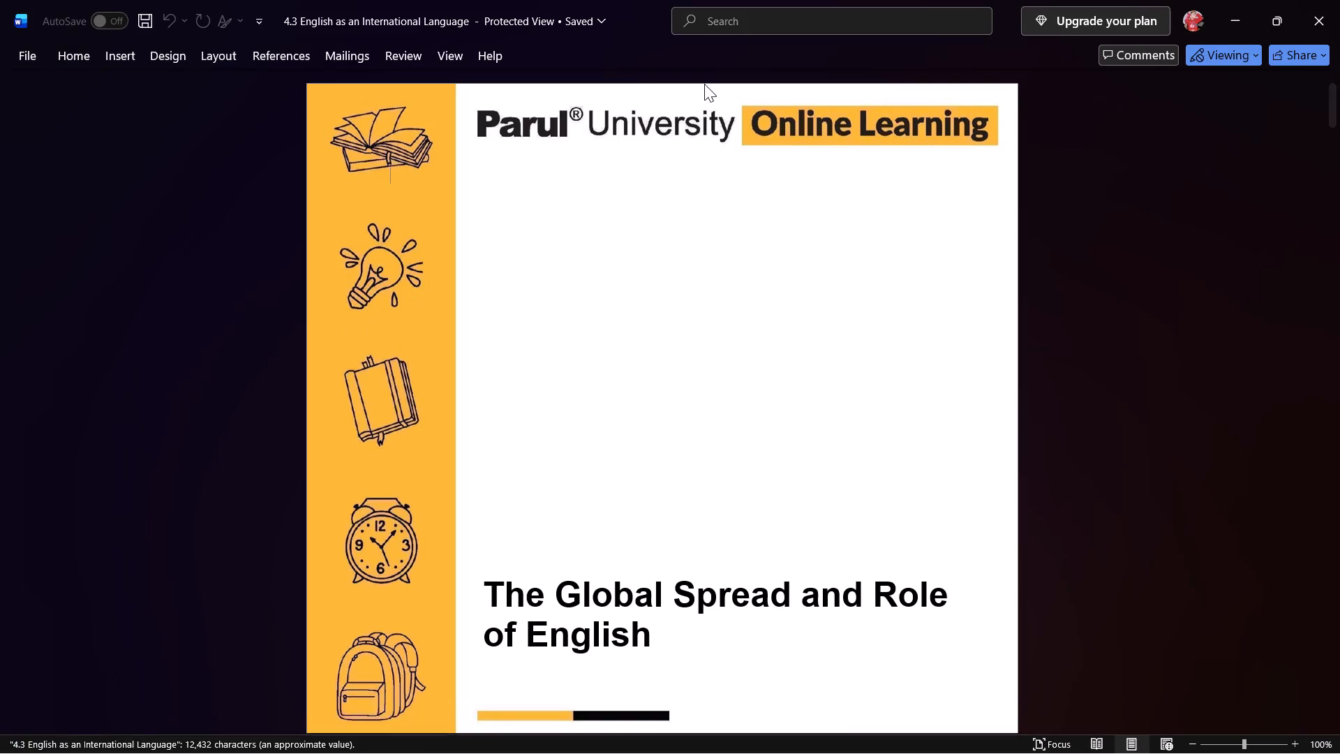
Copy the entire lesson text of the 4.3 document, from the SUB LESSON 4.3 title through the last Key Takeaways bullet.
{"action": "scroll", "coordinate": [573, 465], "scroll_direction": "down", "scroll_amount": 16}
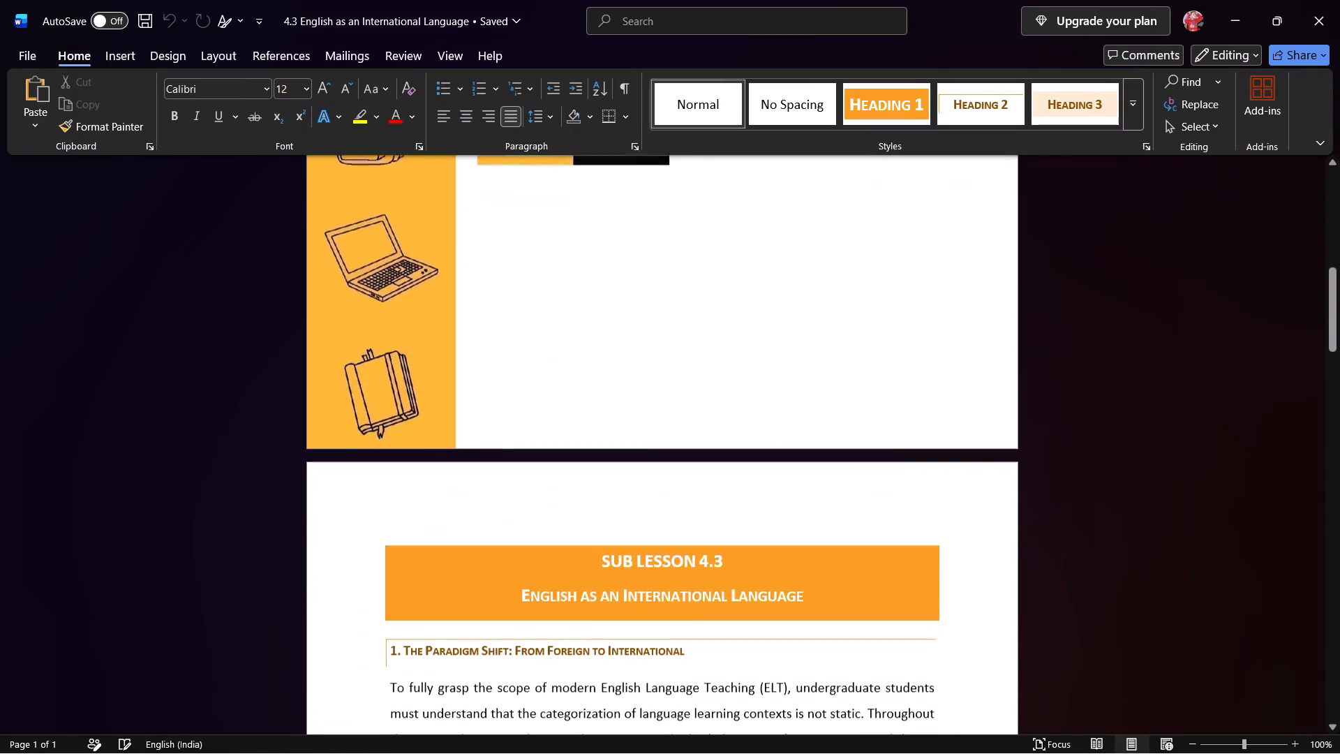
{"action": "scroll", "coordinate": [573, 465], "scroll_direction": "down", "scroll_amount": 6}
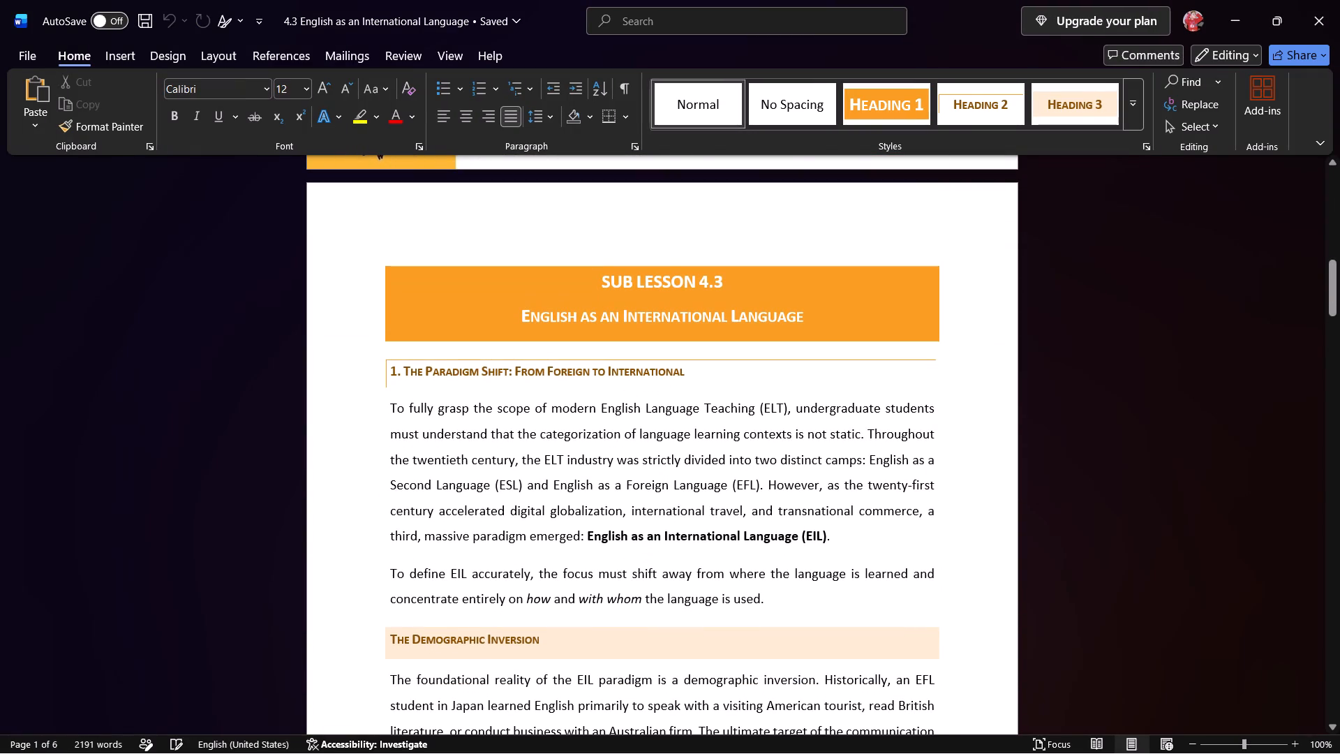
{"action": "scroll", "coordinate": [628, 406], "scroll_direction": "down", "scroll_amount": 3, "text": "ctrl"}
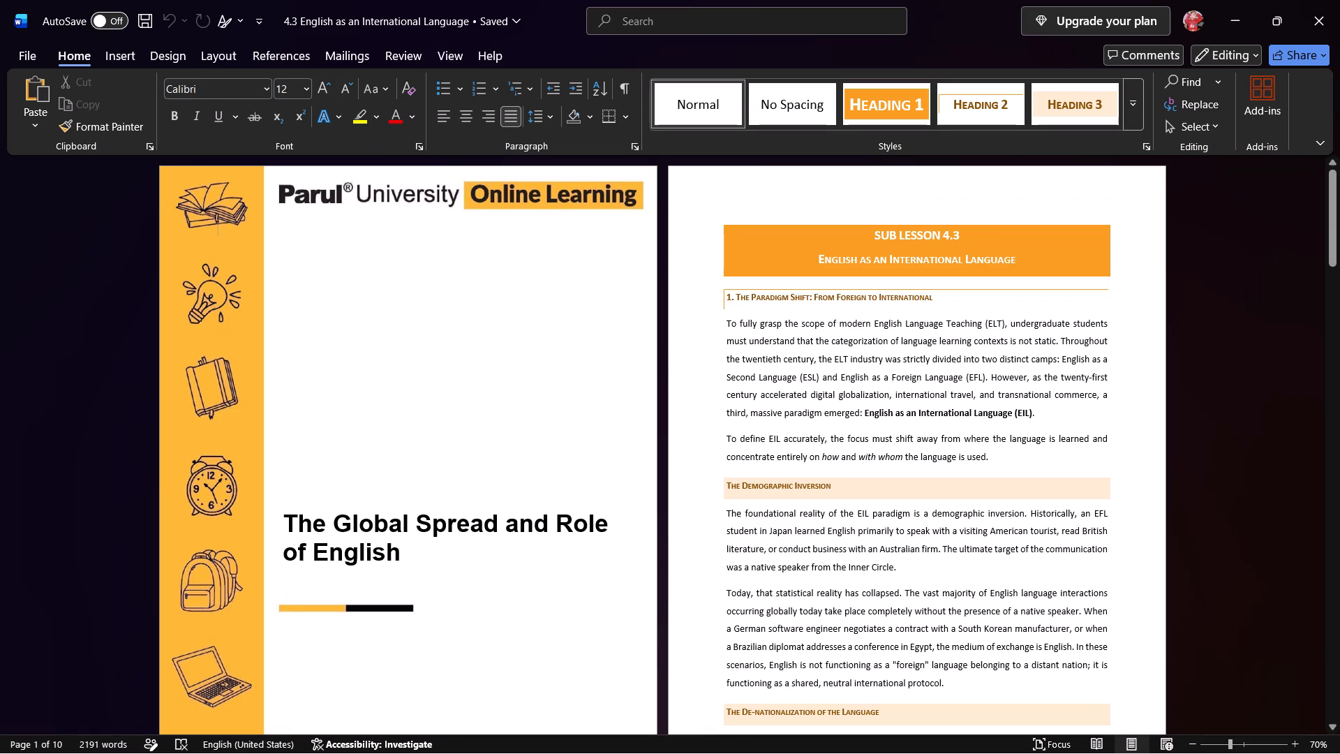
{"action": "scroll", "coordinate": [628, 406], "scroll_direction": "down", "scroll_amount": 1, "text": "ctrl"}
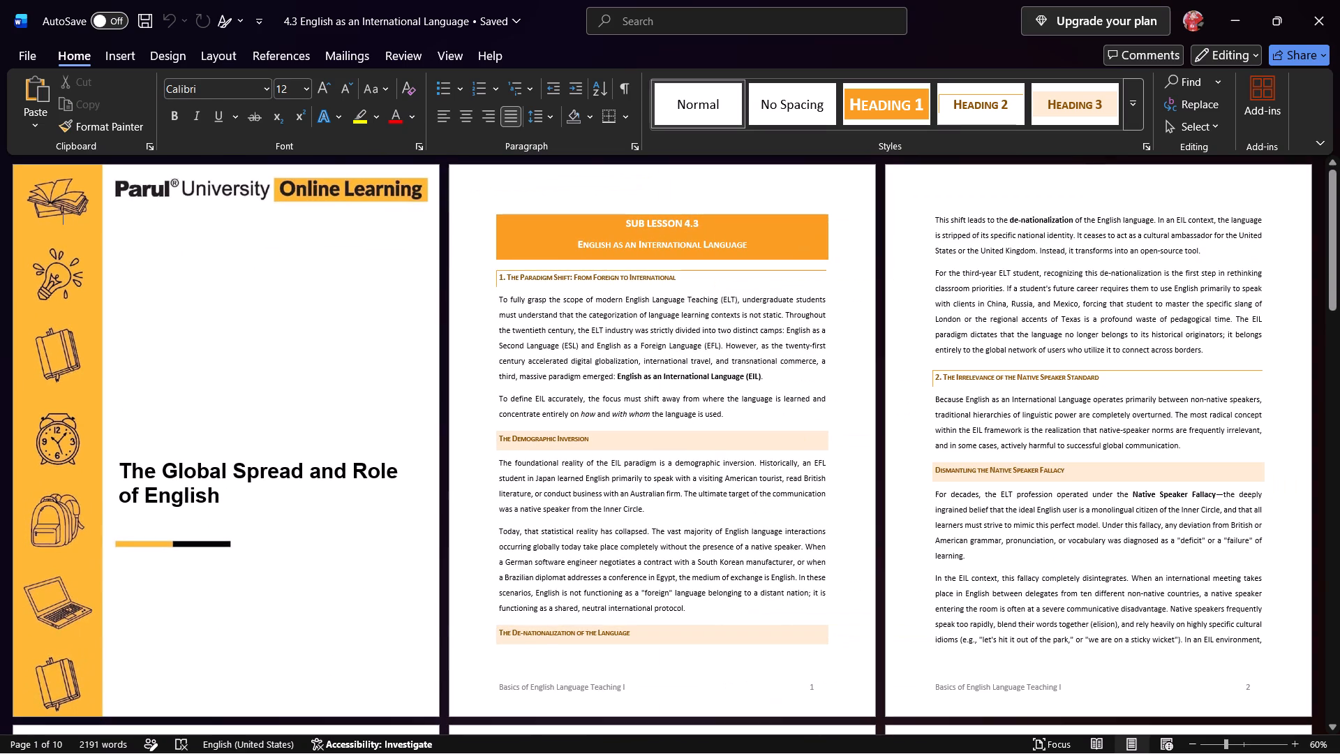
{"action": "left_click_drag", "start_coordinate": [1334, 264], "coordinate": [1337, 468]}
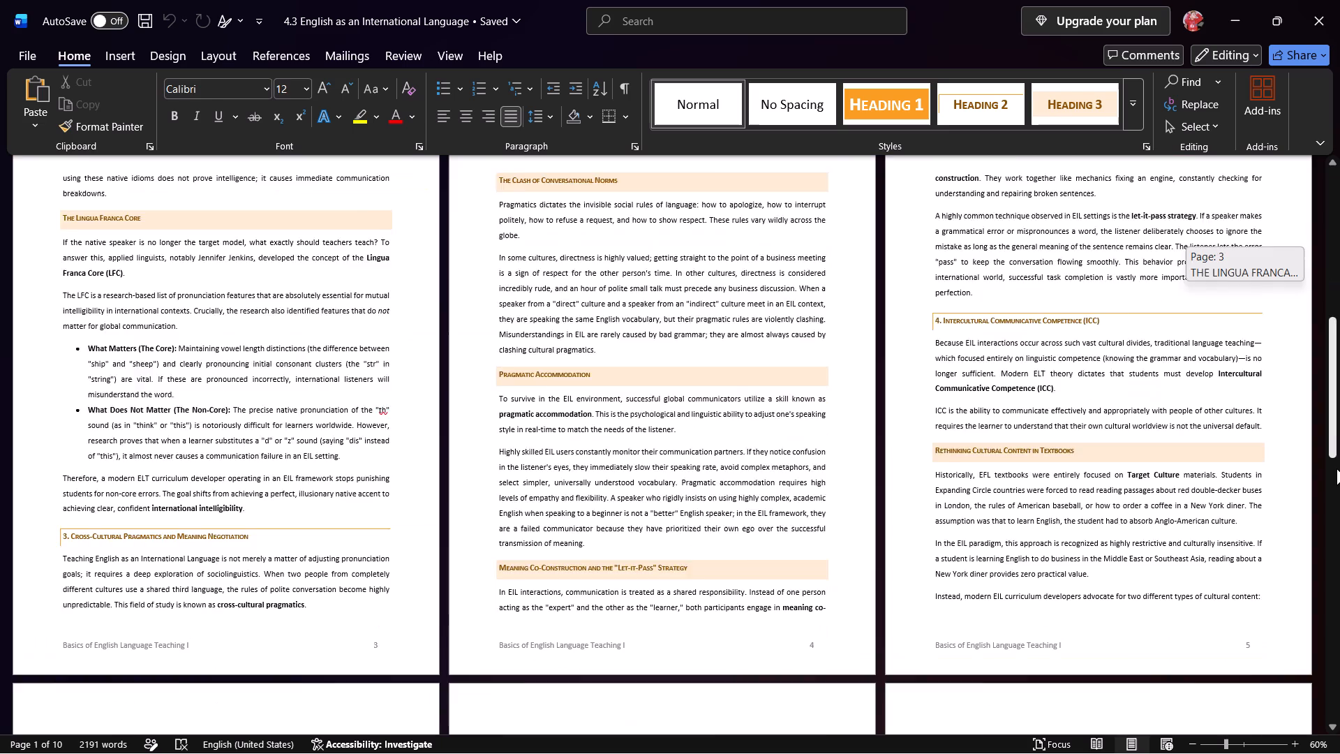
{"action": "left_click_drag", "start_coordinate": [1337, 468], "coordinate": [1313, 619]}
{"action": "left_click_drag", "start_coordinate": [750, 586], "coordinate": [734, 576]}
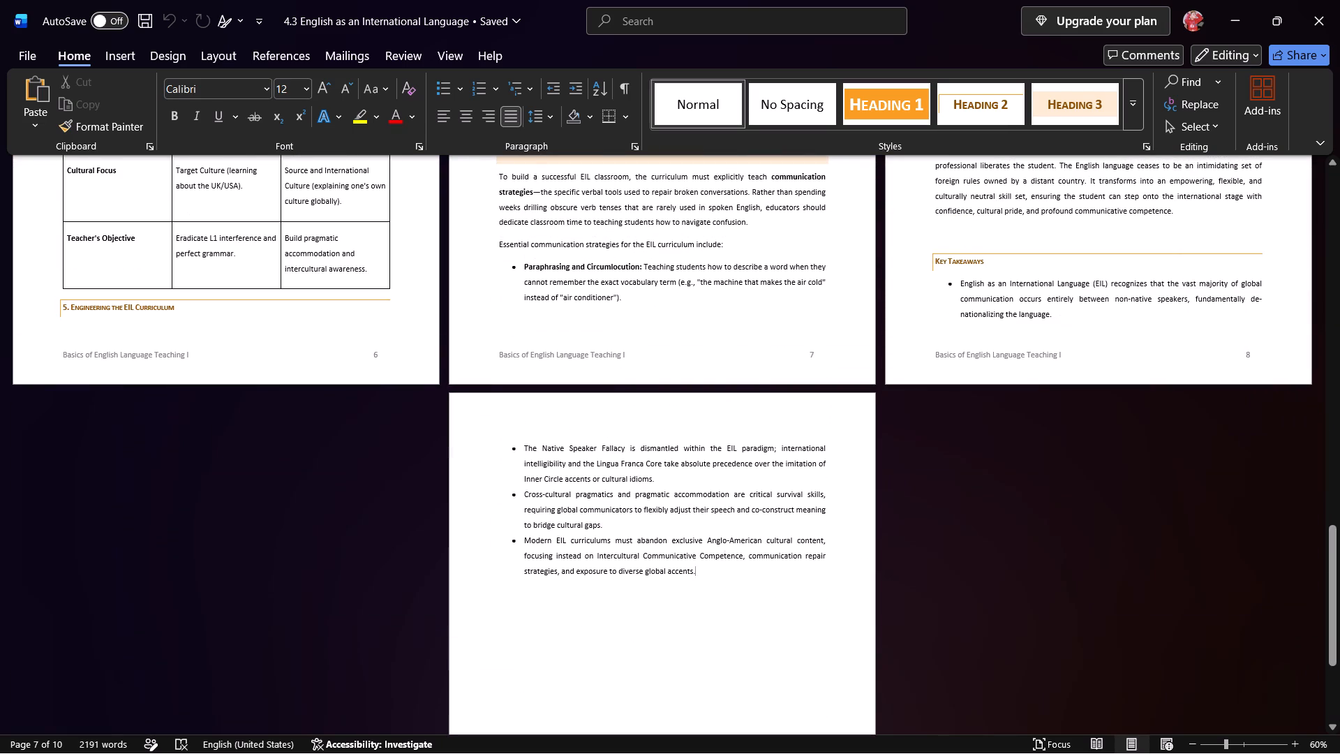
{"action": "left_click_drag", "start_coordinate": [734, 576], "coordinate": [535, 112]}
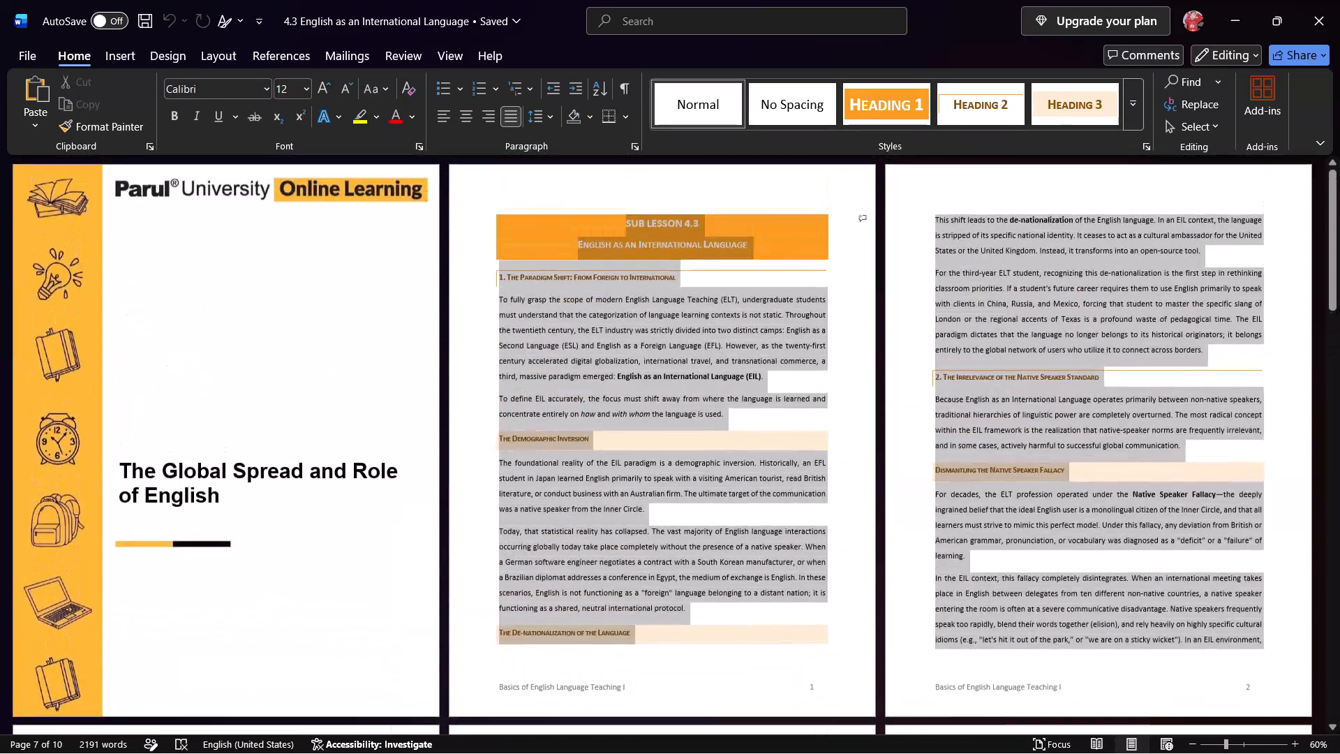
{"action": "left_click_drag", "start_coordinate": [535, 112], "coordinate": [511, 119]}
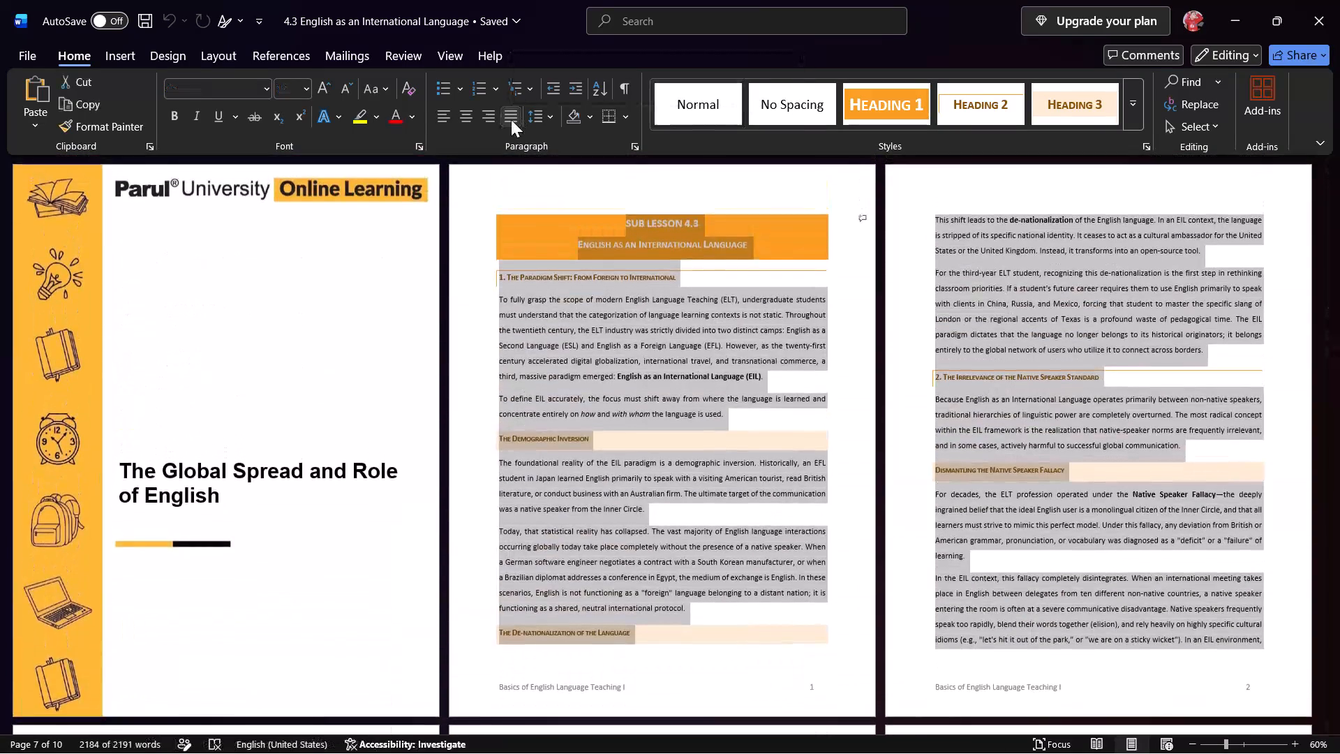
{"action": "key", "text": "ctrl+c"}
Replace all lesson text after the cover page of SUB LESSON 4.2 ELT with the copied Sub Lesson 4.3 content.
{"action": "key", "text": "alt+Tab"}
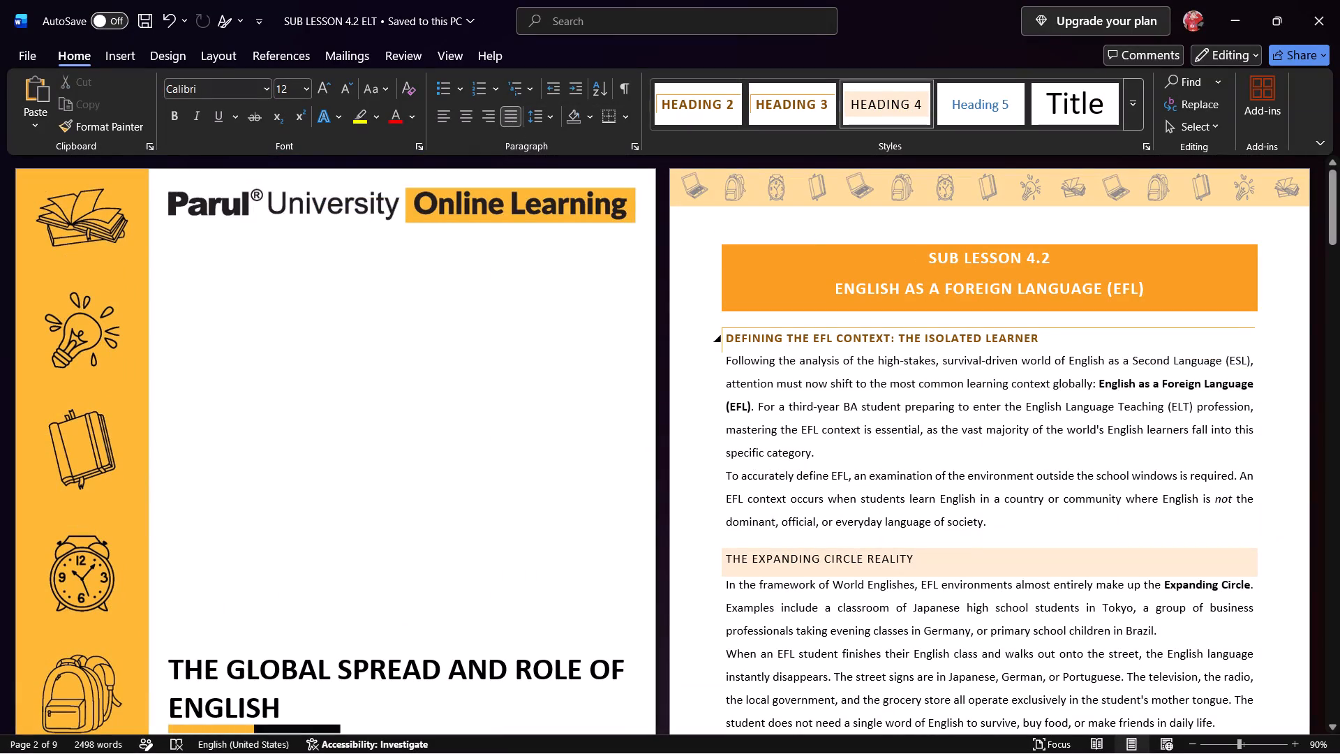
{"action": "left_click_drag", "start_coordinate": [1329, 228], "coordinate": [1325, 746]}
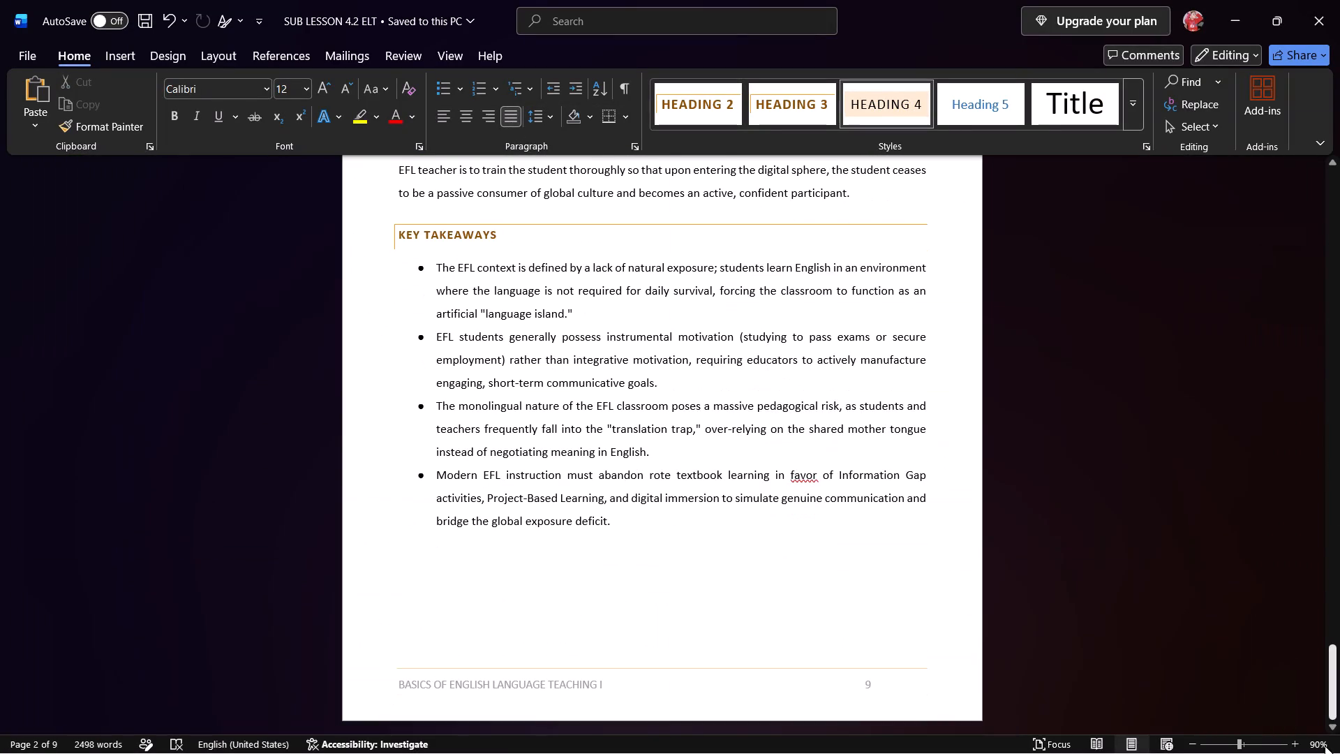
{"action": "left_click_drag", "start_coordinate": [1325, 746], "coordinate": [1333, 753]}
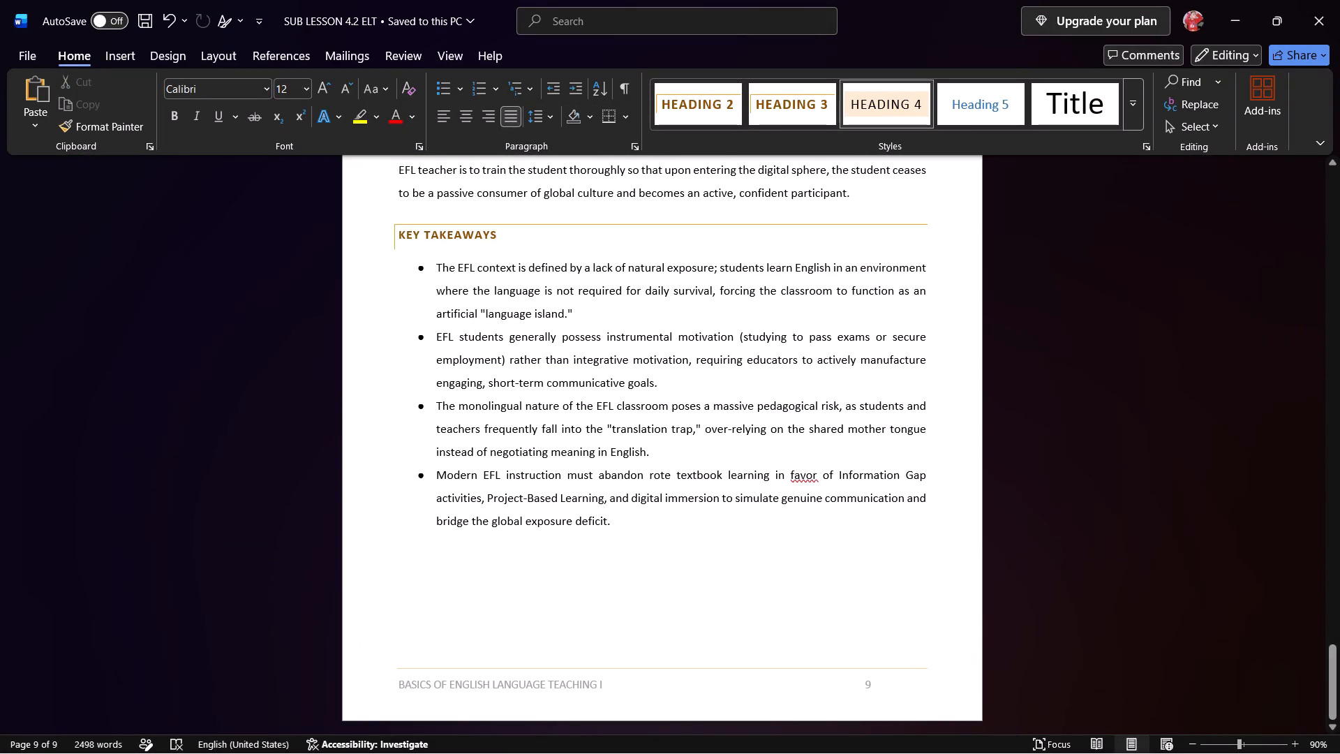
{"action": "left_click_drag", "start_coordinate": [750, 561], "coordinate": [590, 0]}
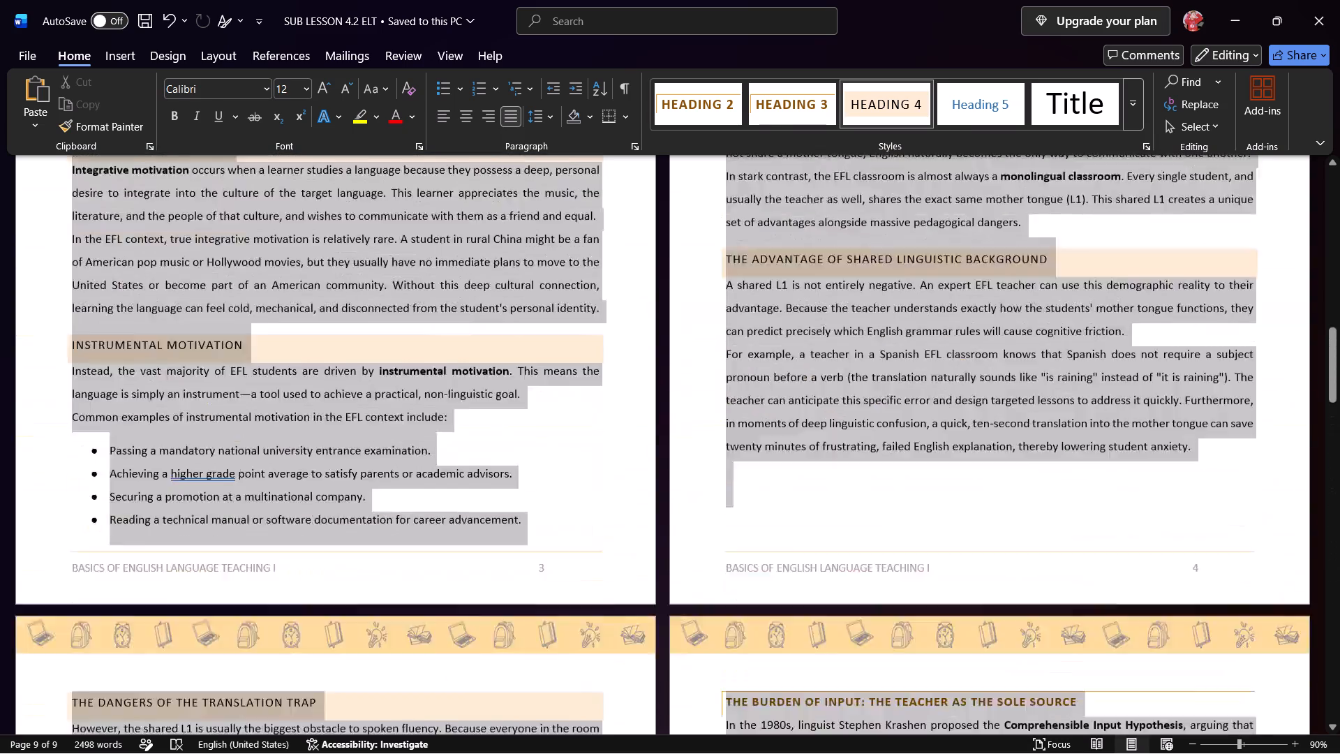
{"action": "left_click_drag", "start_coordinate": [590, 0], "coordinate": [898, 272]}
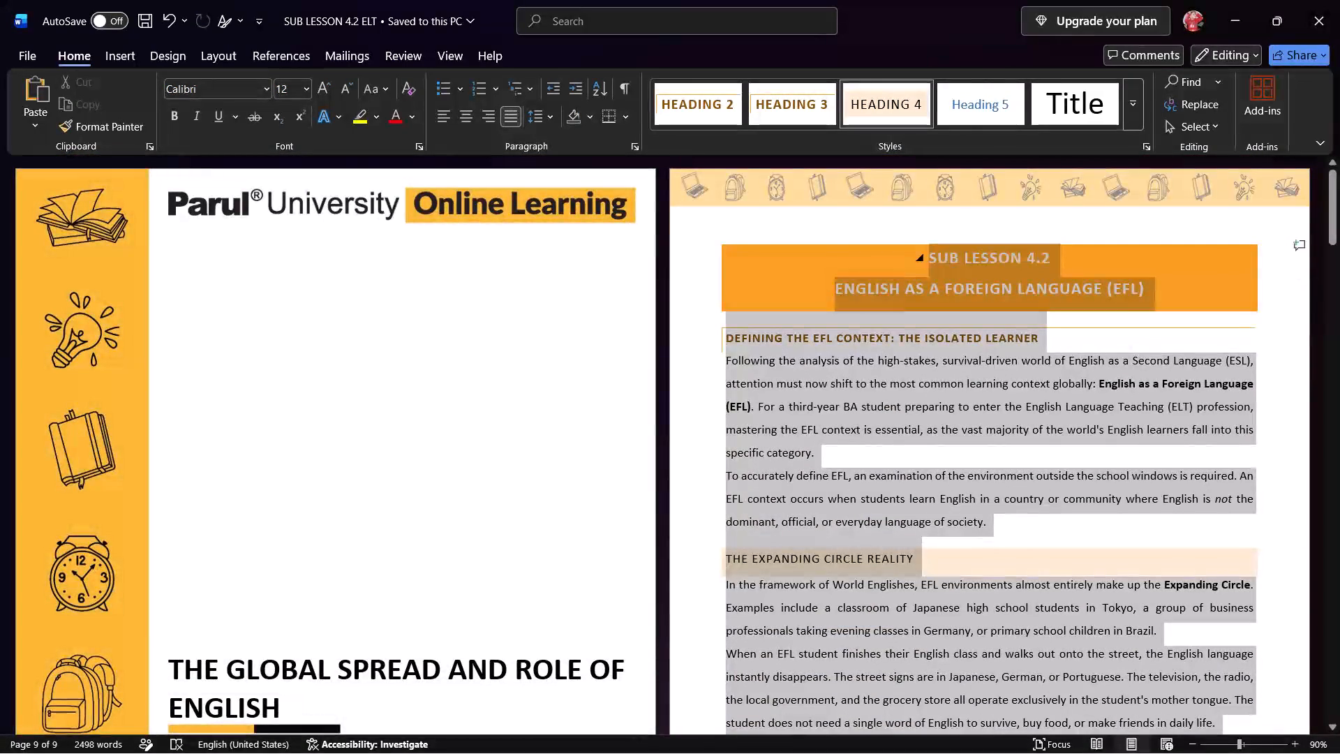
{"action": "left_click_drag", "start_coordinate": [898, 272], "coordinate": [902, 250]}
{"action": "key", "text": "BackSpace"}
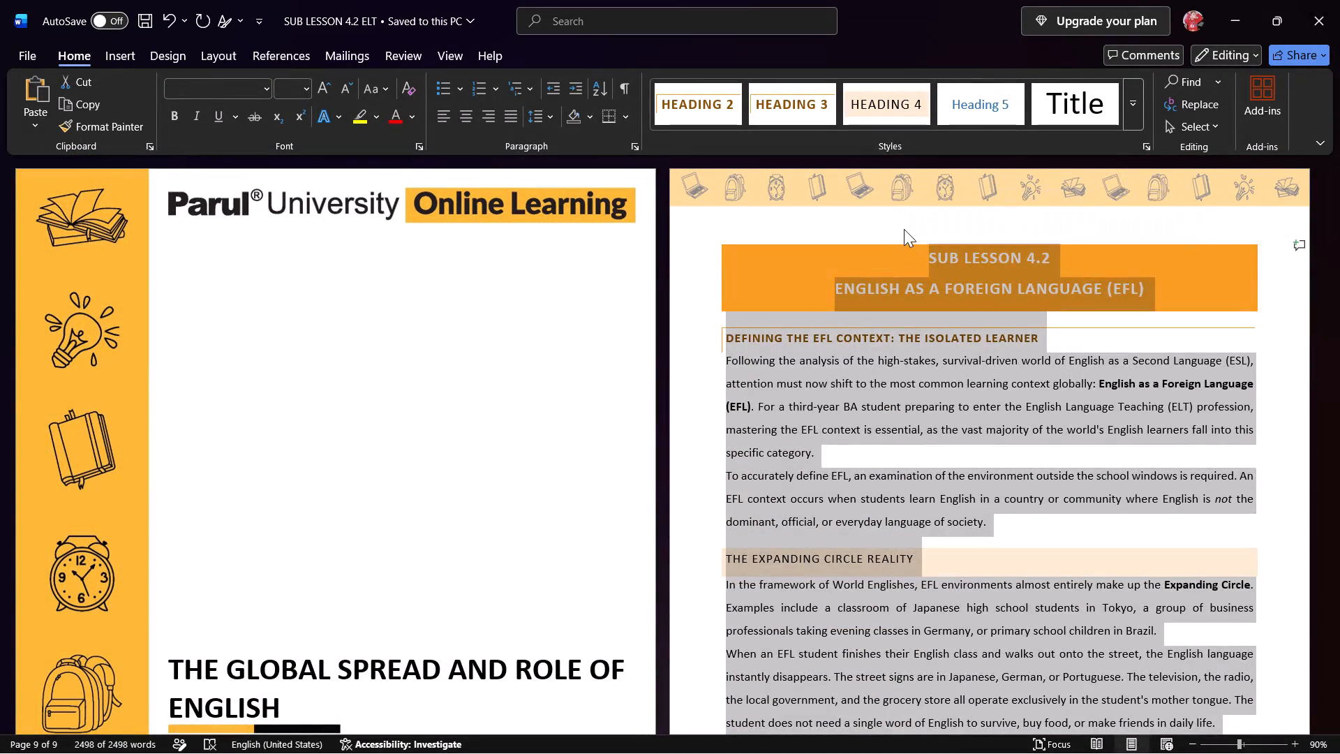
{"action": "key", "text": "ctrl+v"}
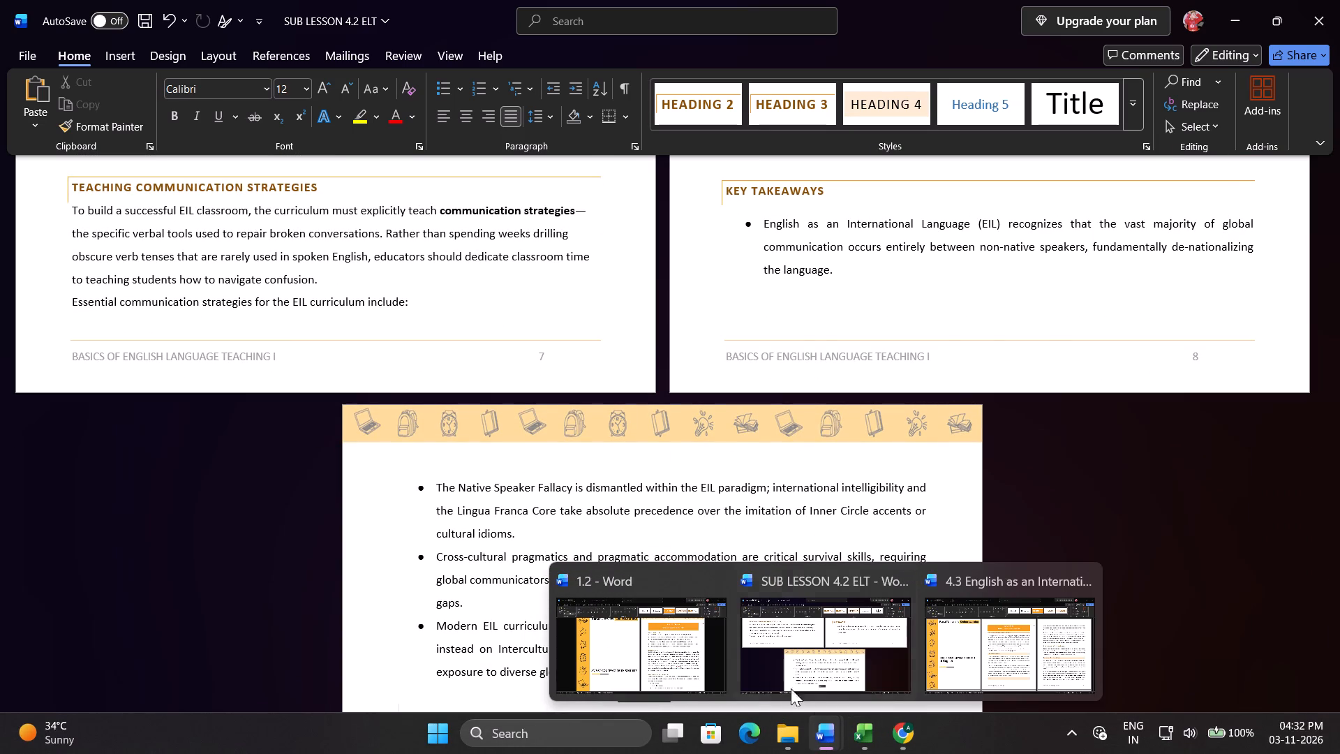
Copy the title banner formatting from the 1.2 document onto the two-line SUB LESSON 4.3 English as an International Language title.
{"action": "left_click", "coordinate": [641, 655]}
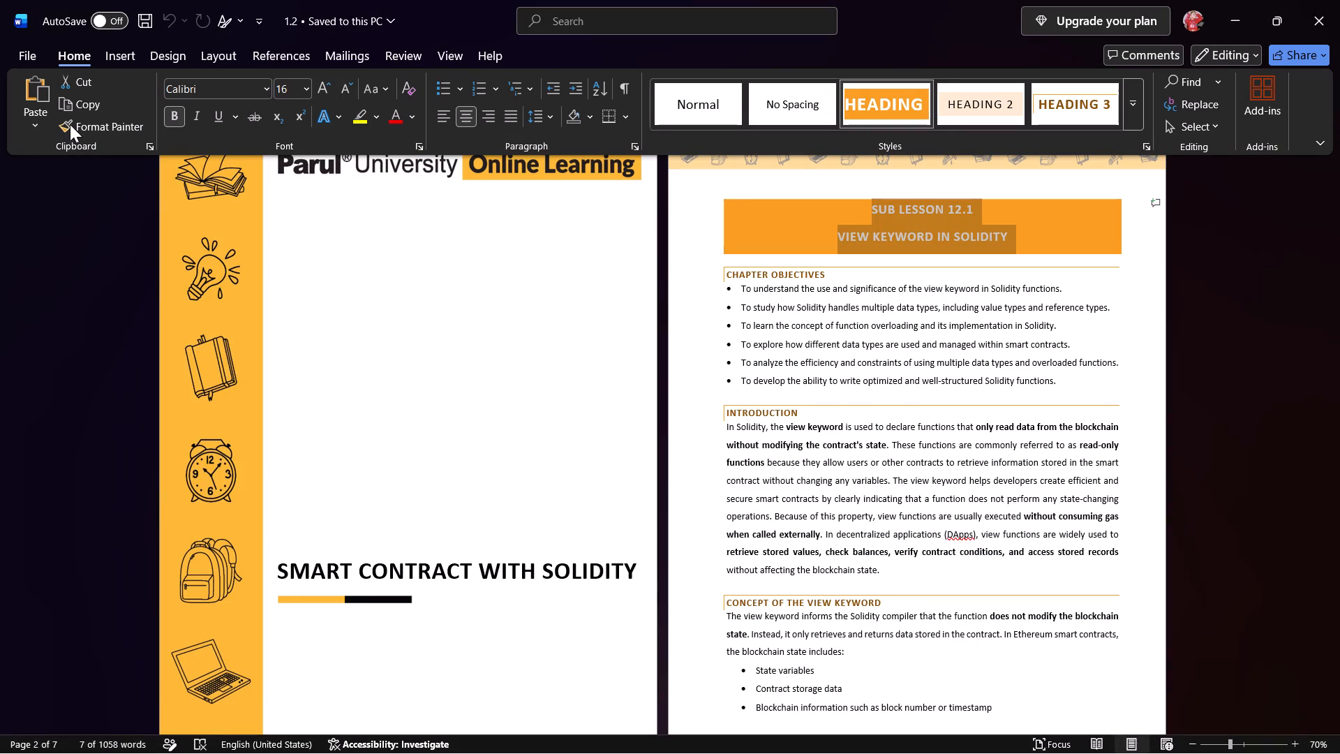
{"action": "left_click", "coordinate": [70, 124]}
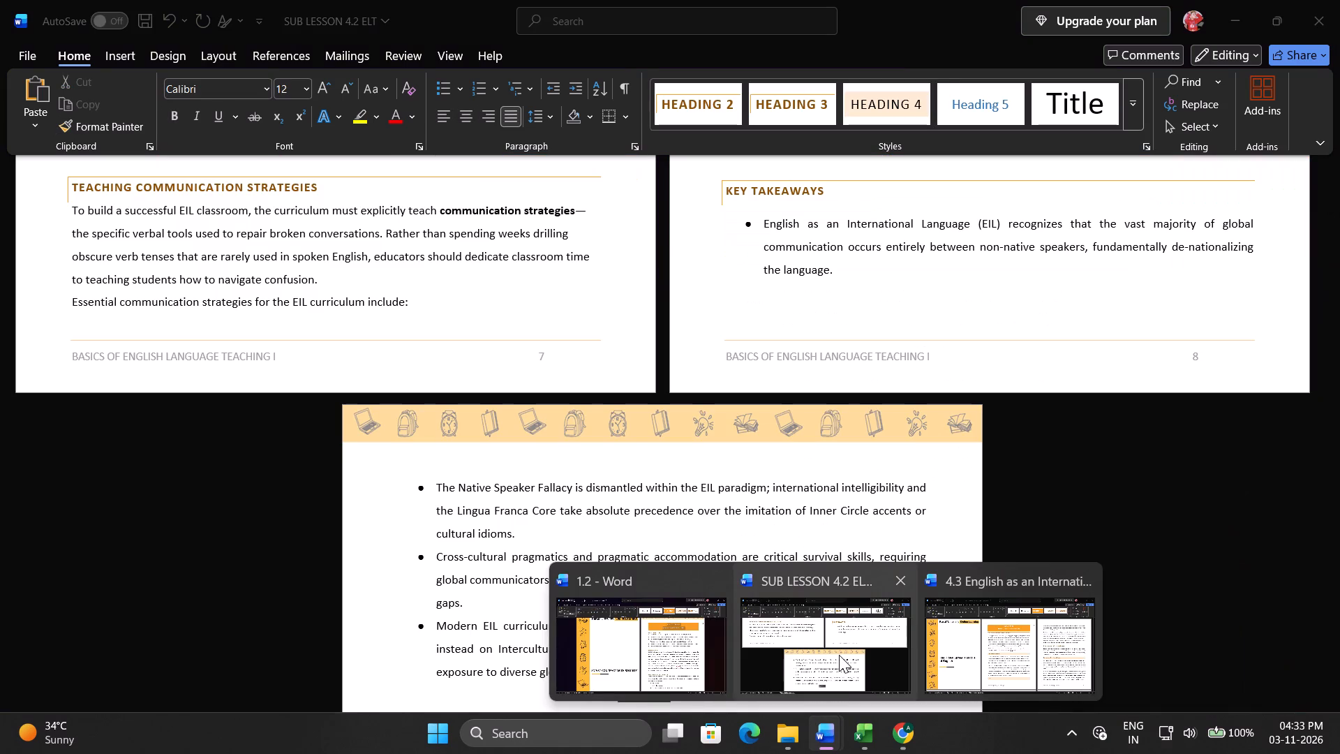
{"action": "left_click", "coordinate": [839, 655]}
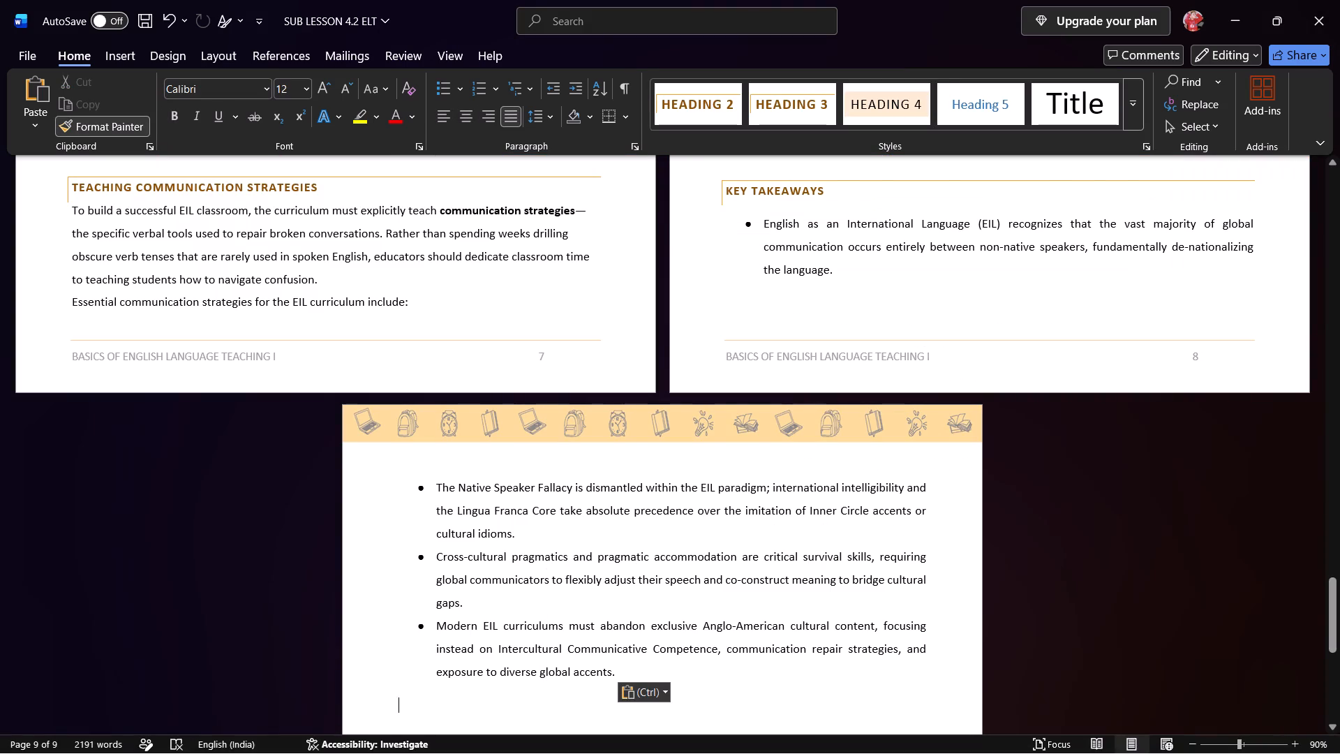
{"action": "left_click_drag", "start_coordinate": [1329, 621], "coordinate": [1244, 79]}
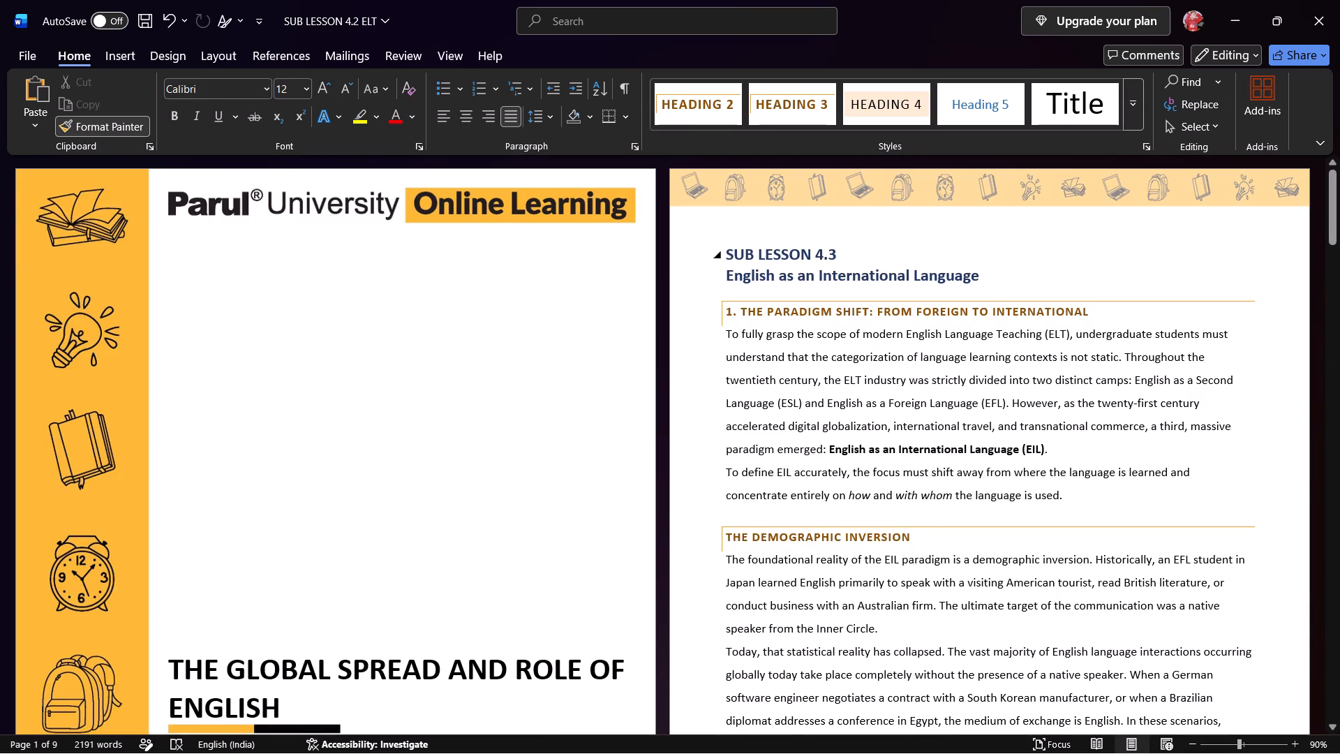
{"action": "left_click_drag", "start_coordinate": [995, 279], "coordinate": [708, 242]}
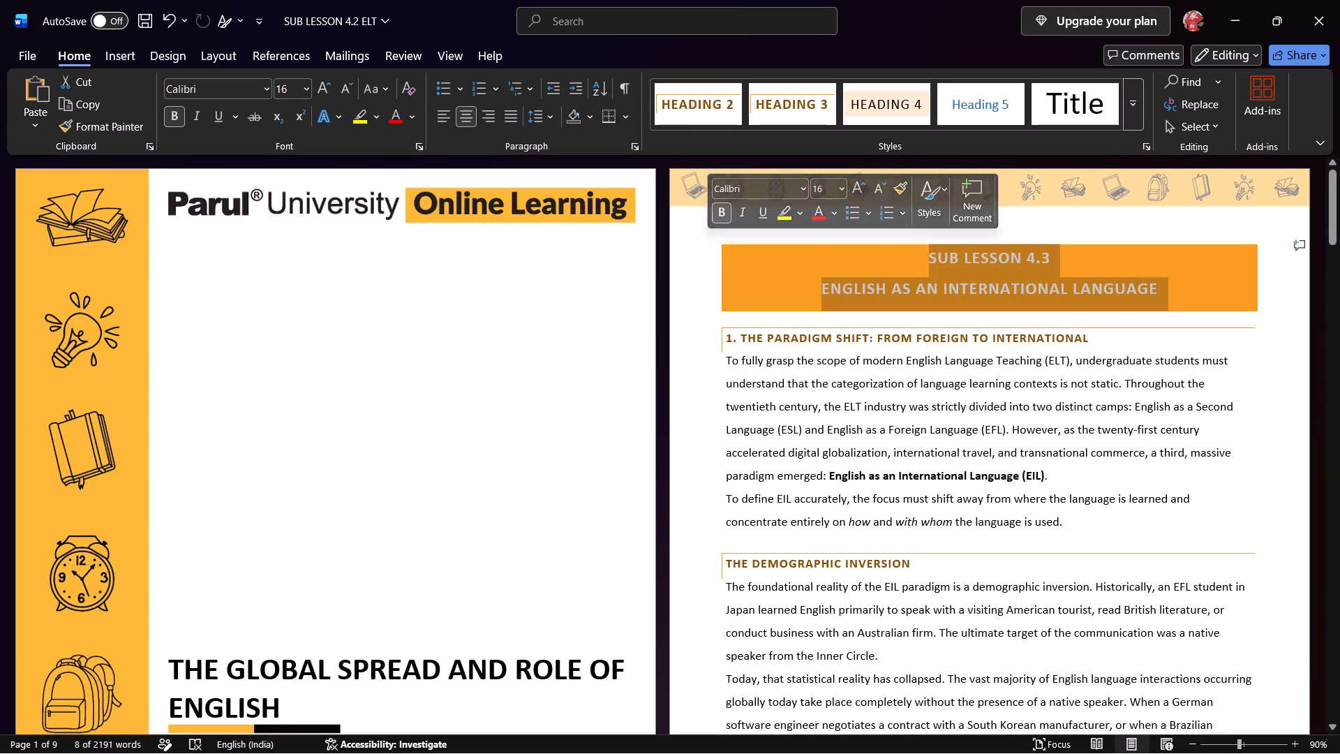
Apply the Heading 4 style to the subheadings The Demographic Inversion and The De-nationalization of the Language.
{"action": "left_click", "coordinate": [810, 564]}
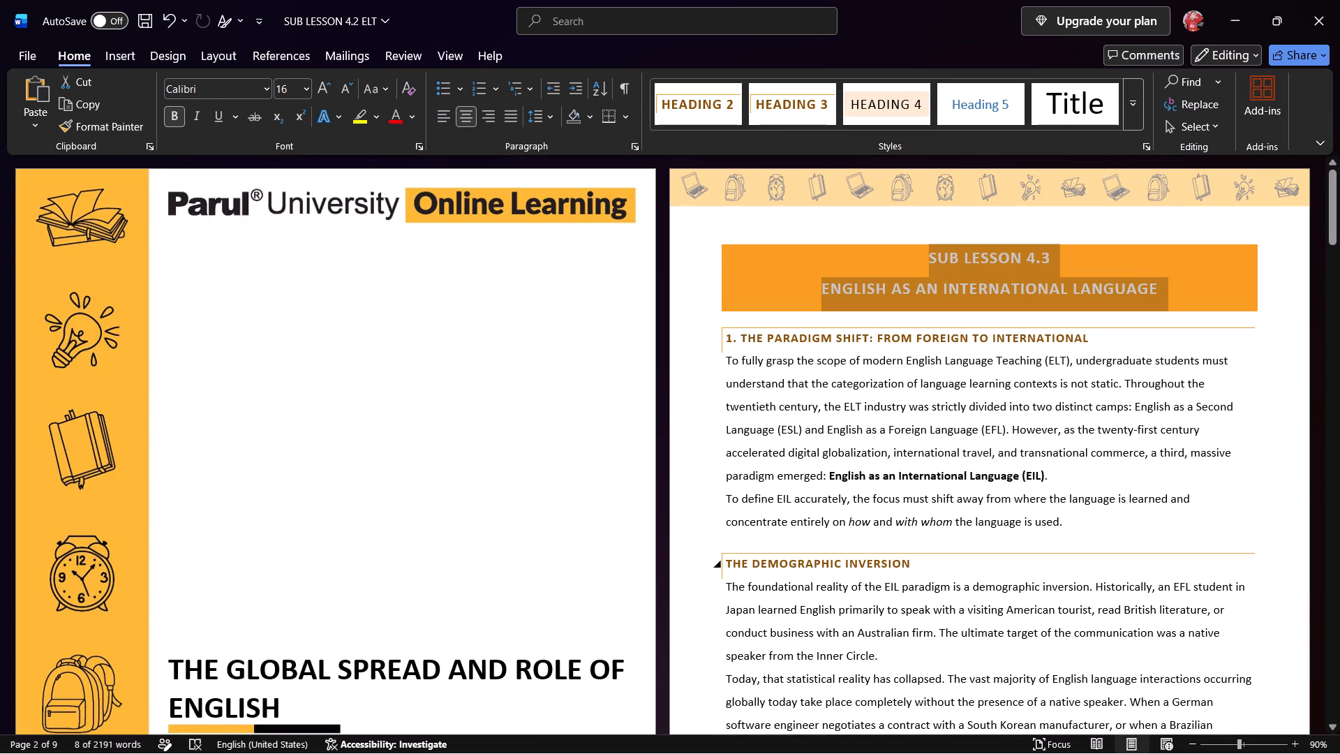
{"action": "left_click", "coordinate": [885, 91]}
{"action": "scroll", "coordinate": [798, 473], "scroll_direction": "down", "scroll_amount": 5}
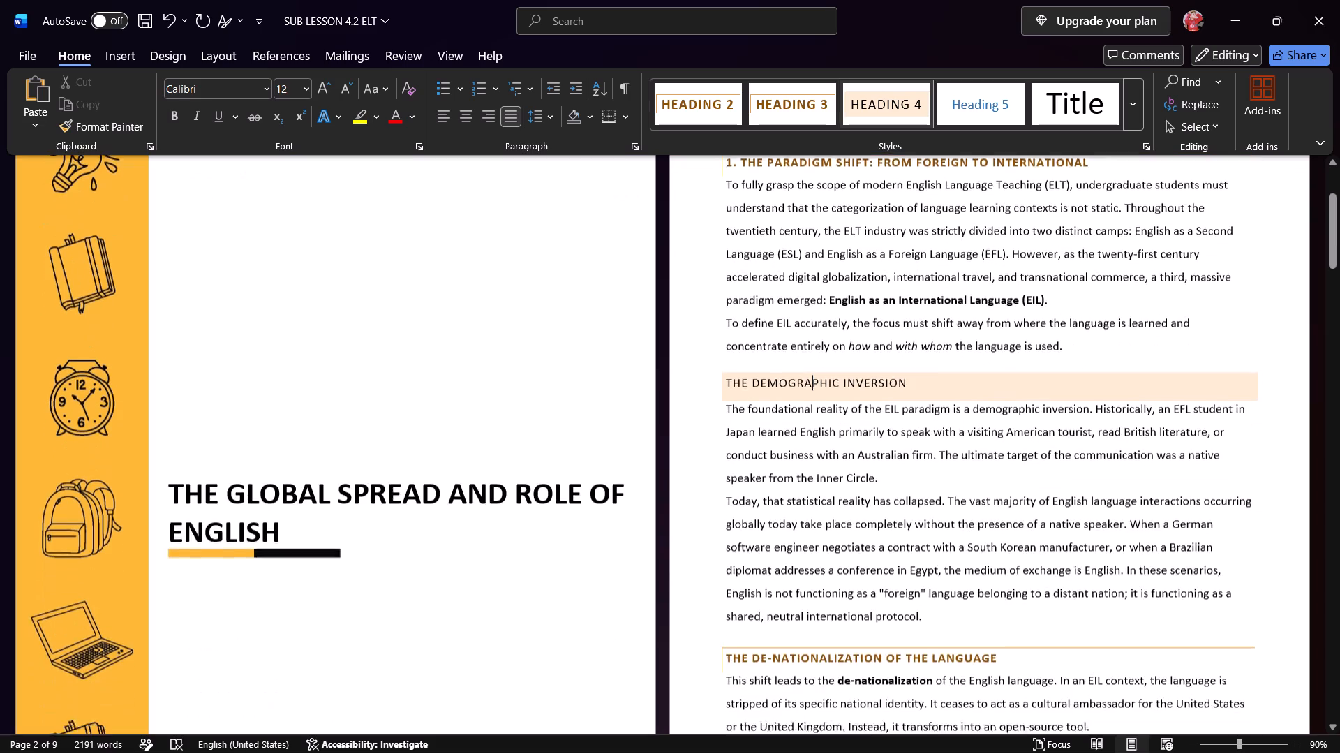
{"action": "scroll", "coordinate": [812, 456], "scroll_direction": "down", "scroll_amount": 5}
{"action": "left_click", "coordinate": [810, 459]}
{"action": "left_click", "coordinate": [872, 99]}
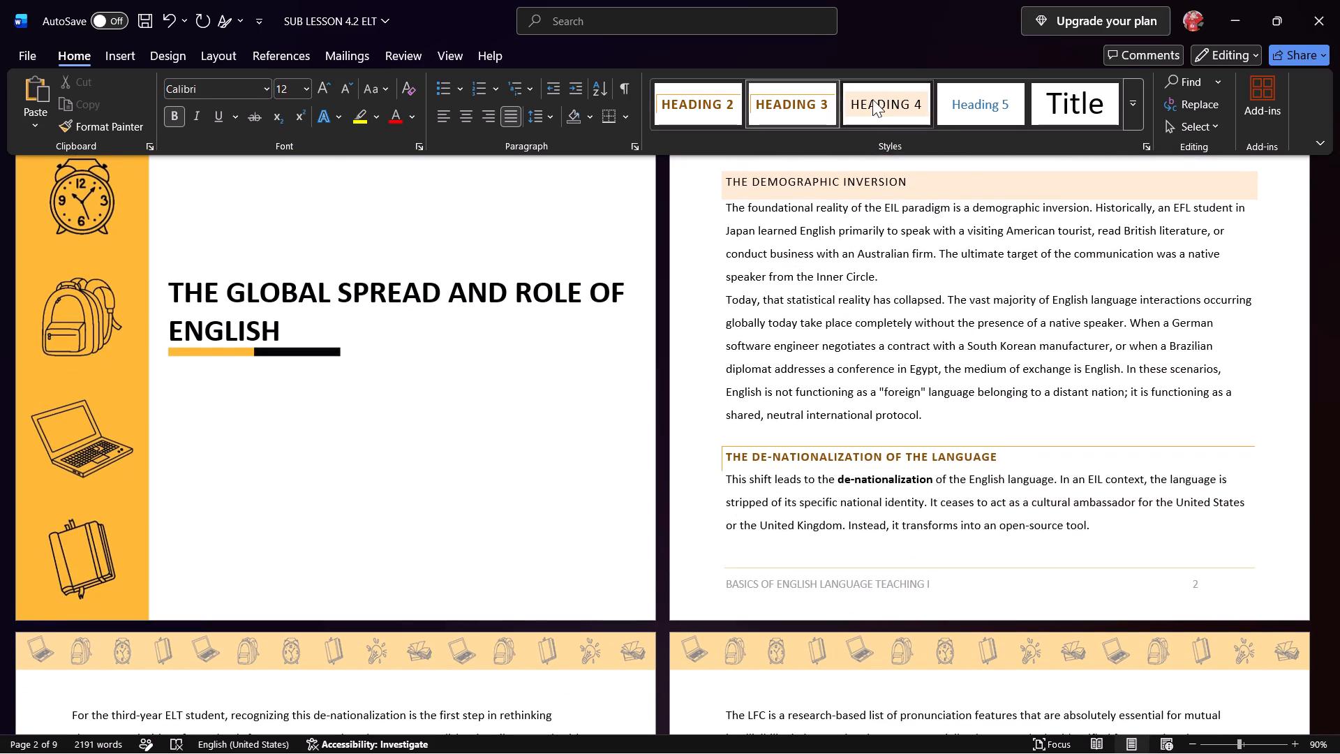
Apply Heading 4 to the subheadings Dismantling the Native Speaker Fallacy, The Clash of Conversational Norms and The Lingua Franca Core.
{"action": "scroll", "coordinate": [738, 433], "scroll_direction": "down", "scroll_amount": 11}
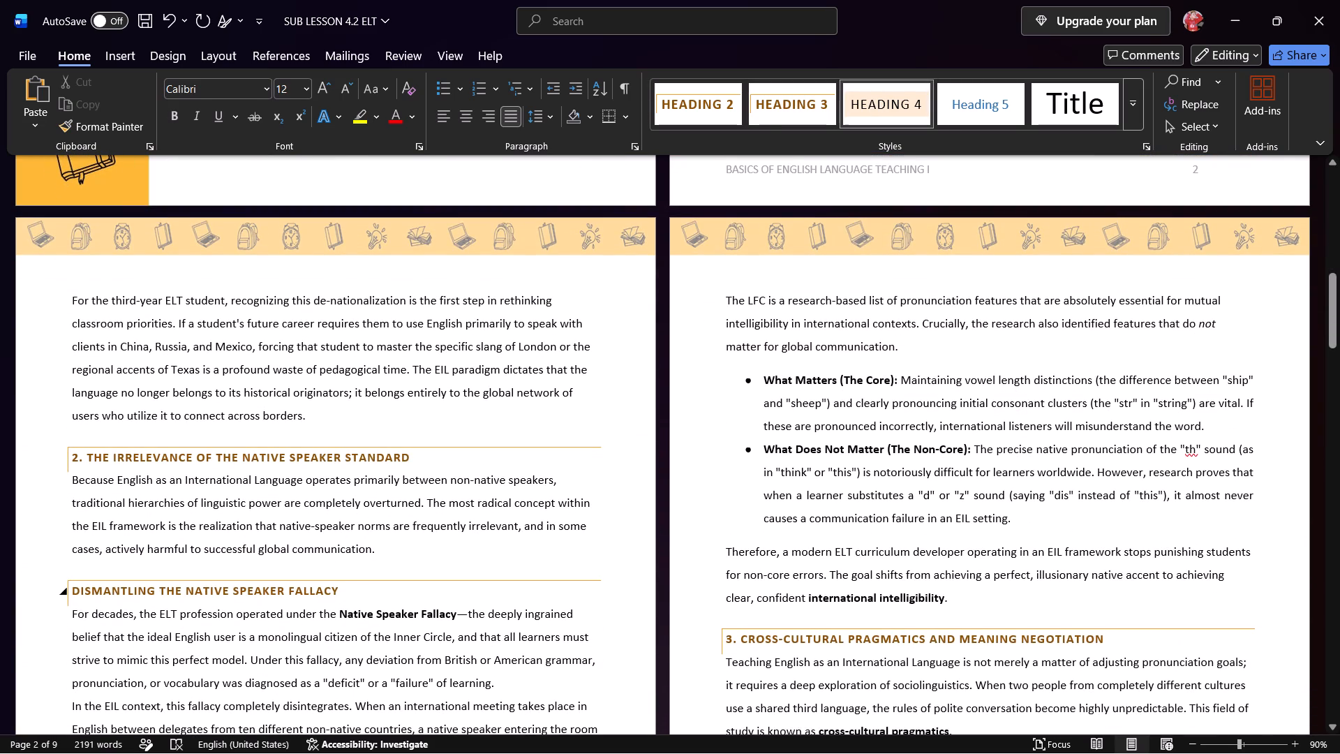
{"action": "left_click", "coordinate": [262, 589]}
{"action": "left_click", "coordinate": [909, 103]}
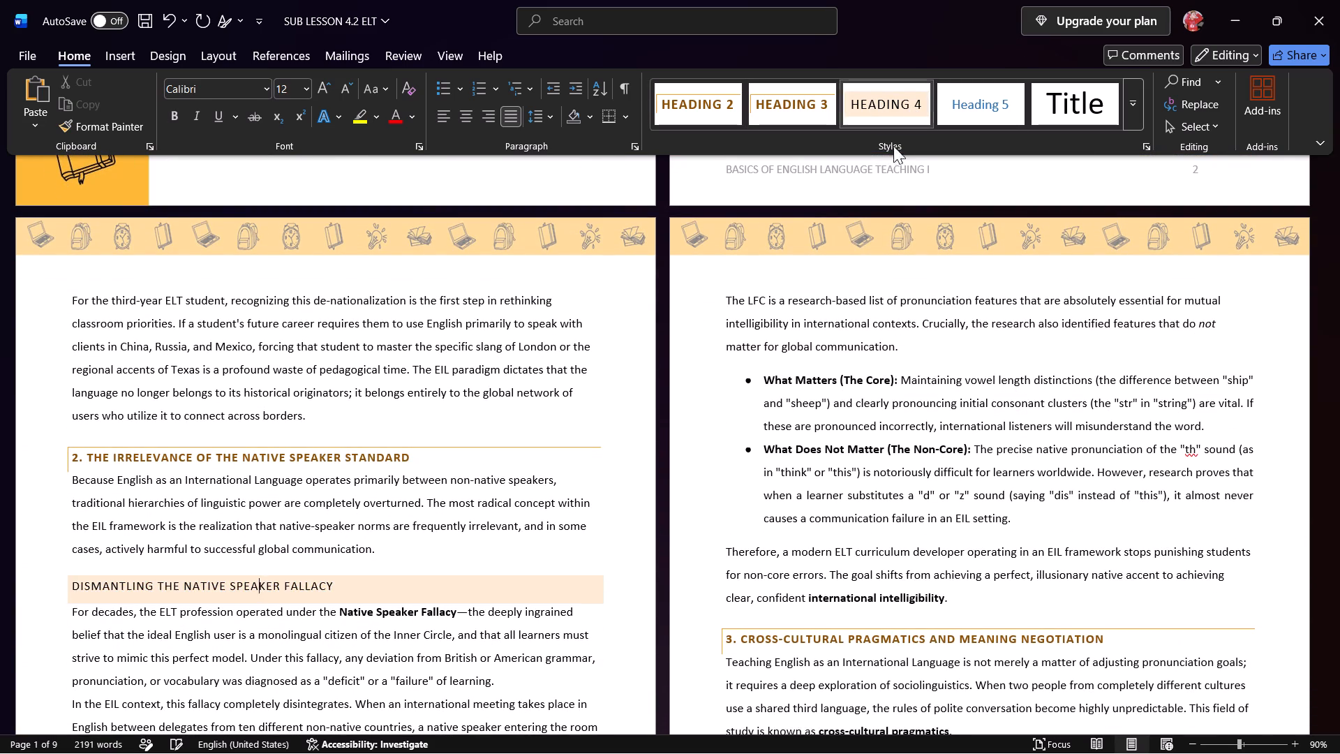
{"action": "scroll", "coordinate": [771, 528], "scroll_direction": "down", "scroll_amount": 2}
{"action": "scroll", "coordinate": [575, 552], "scroll_direction": "down", "scroll_amount": 3}
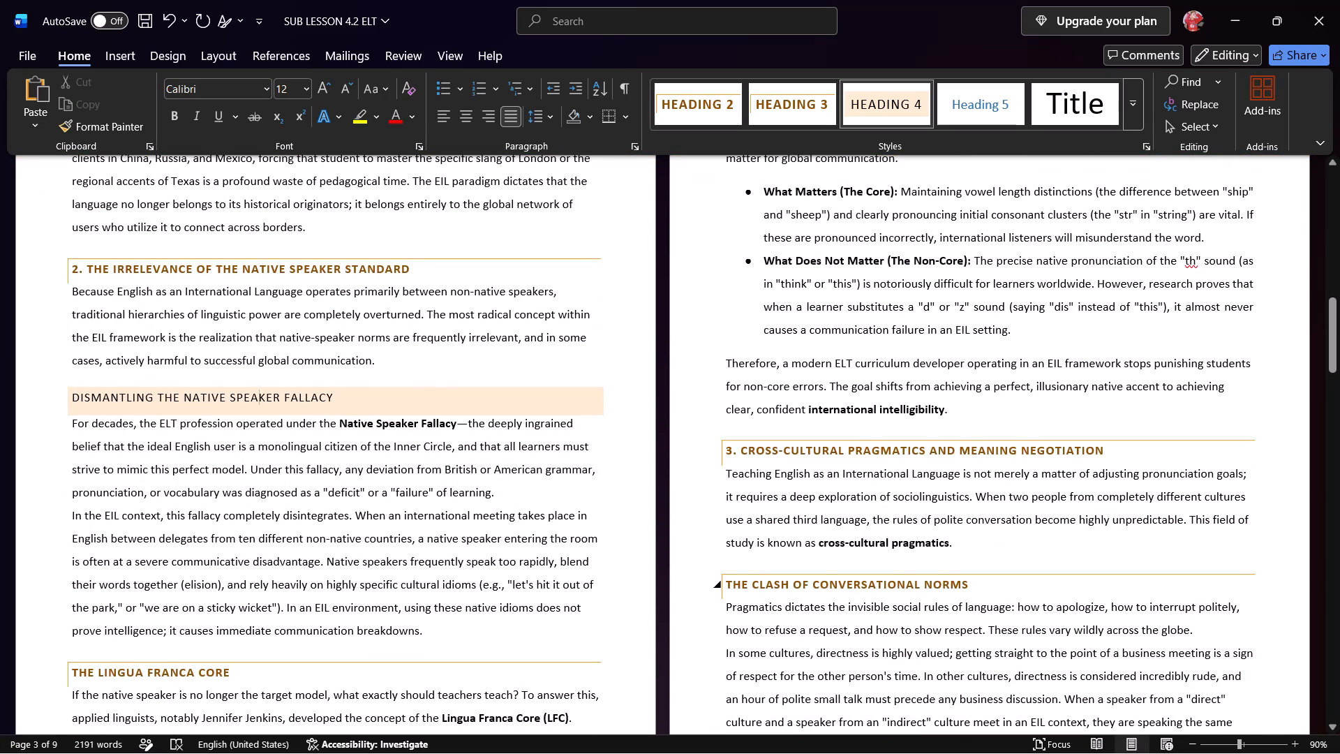
{"action": "left_click", "coordinate": [770, 582]}
{"action": "left_click", "coordinate": [895, 94]}
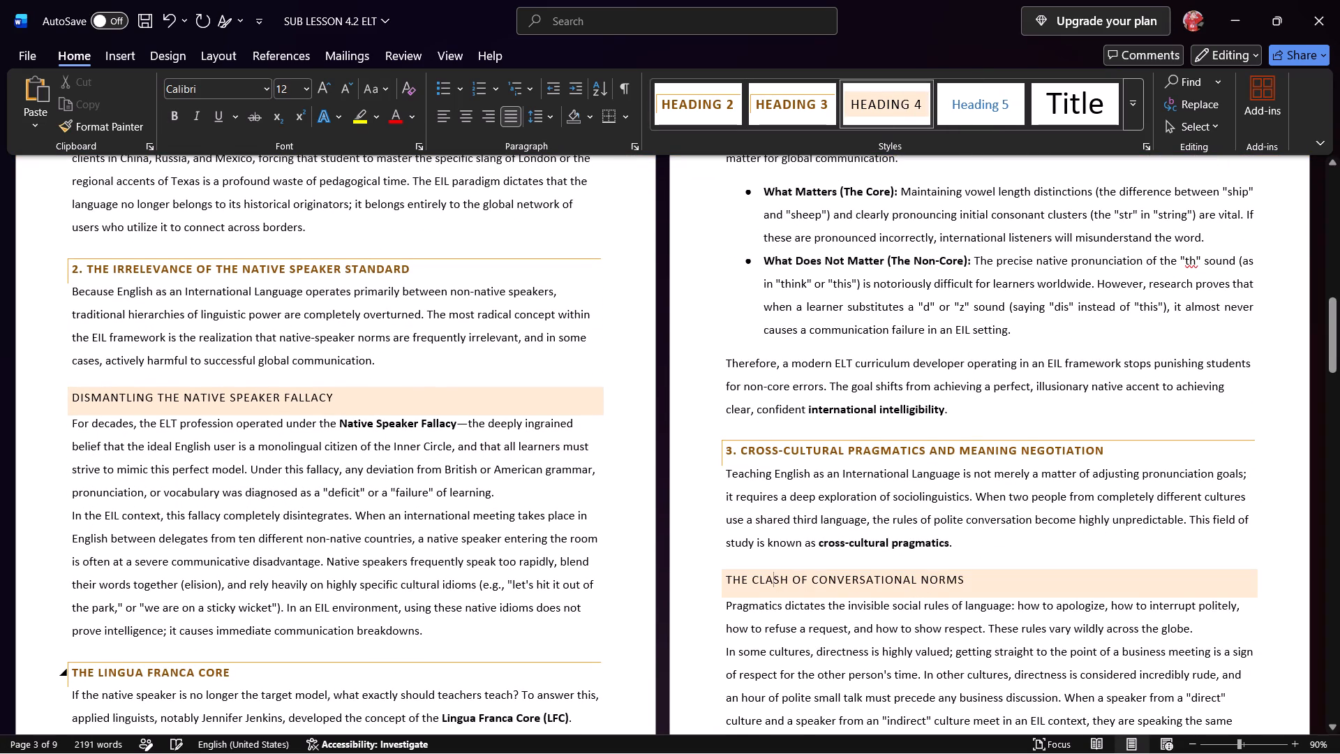
{"action": "left_click", "coordinate": [201, 663]}
{"action": "left_click", "coordinate": [198, 672]}
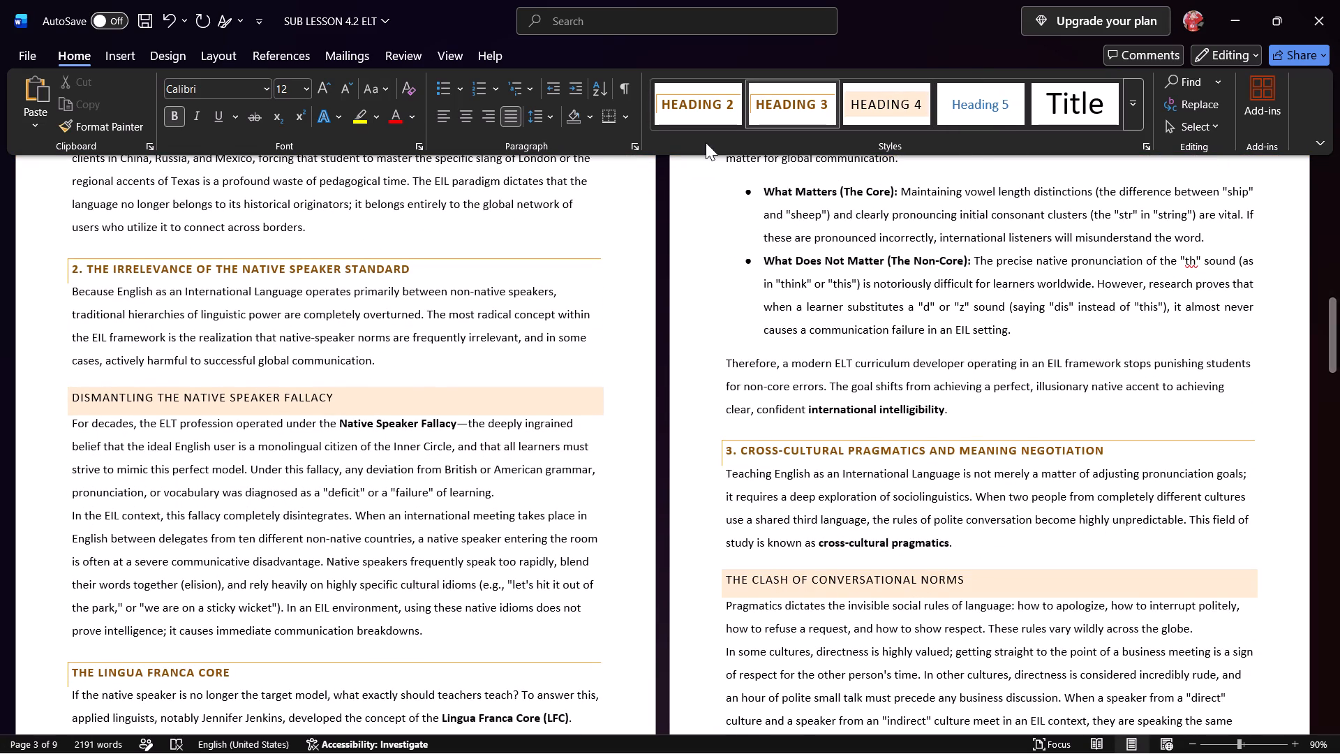
{"action": "left_click", "coordinate": [905, 108]}
Apply Heading 4 to Pragmatic Accommodation, Rethinking Cultural Content in Textbooks and Meaning Co-construction and the "Let-It-Pass" Strategy.
{"action": "scroll", "coordinate": [882, 208], "scroll_direction": "down", "scroll_amount": 5}
{"action": "scroll", "coordinate": [861, 283], "scroll_direction": "down", "scroll_amount": 2}
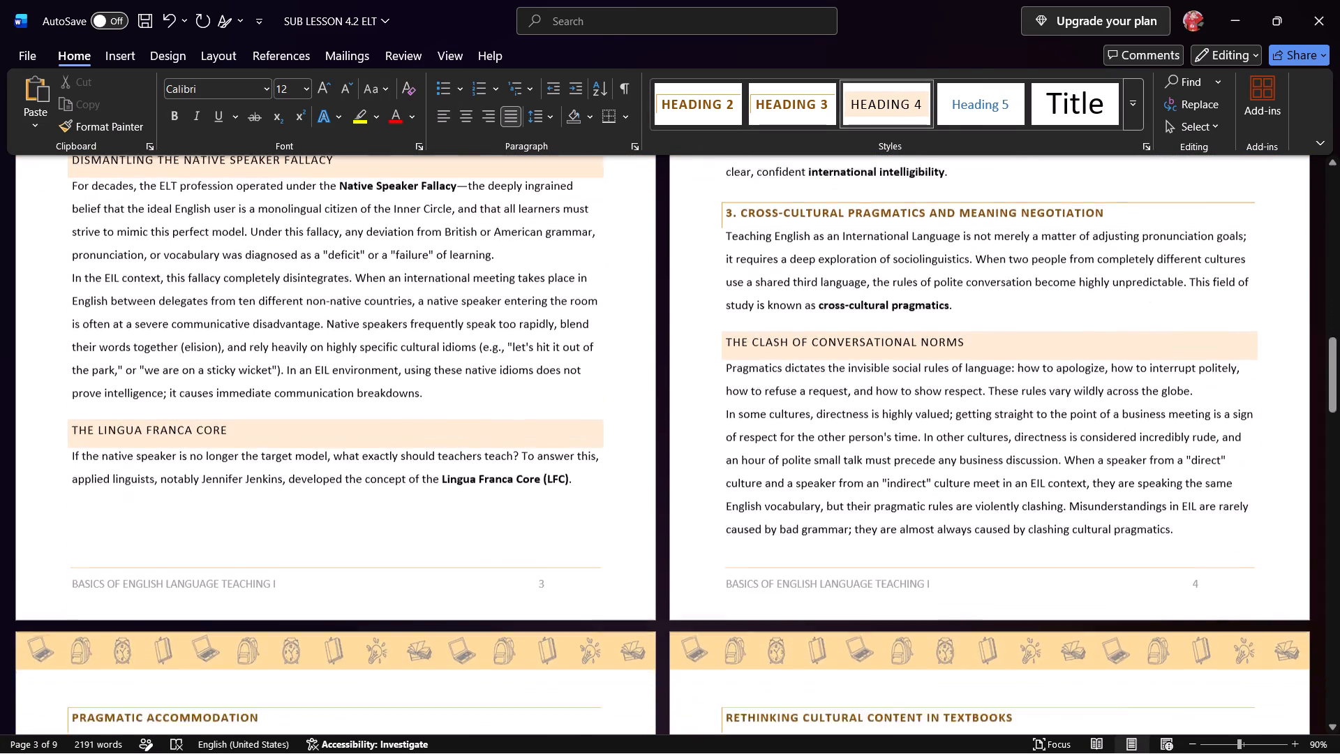
{"action": "scroll", "coordinate": [861, 283], "scroll_direction": "down", "scroll_amount": 9}
{"action": "left_click", "coordinate": [225, 350]}
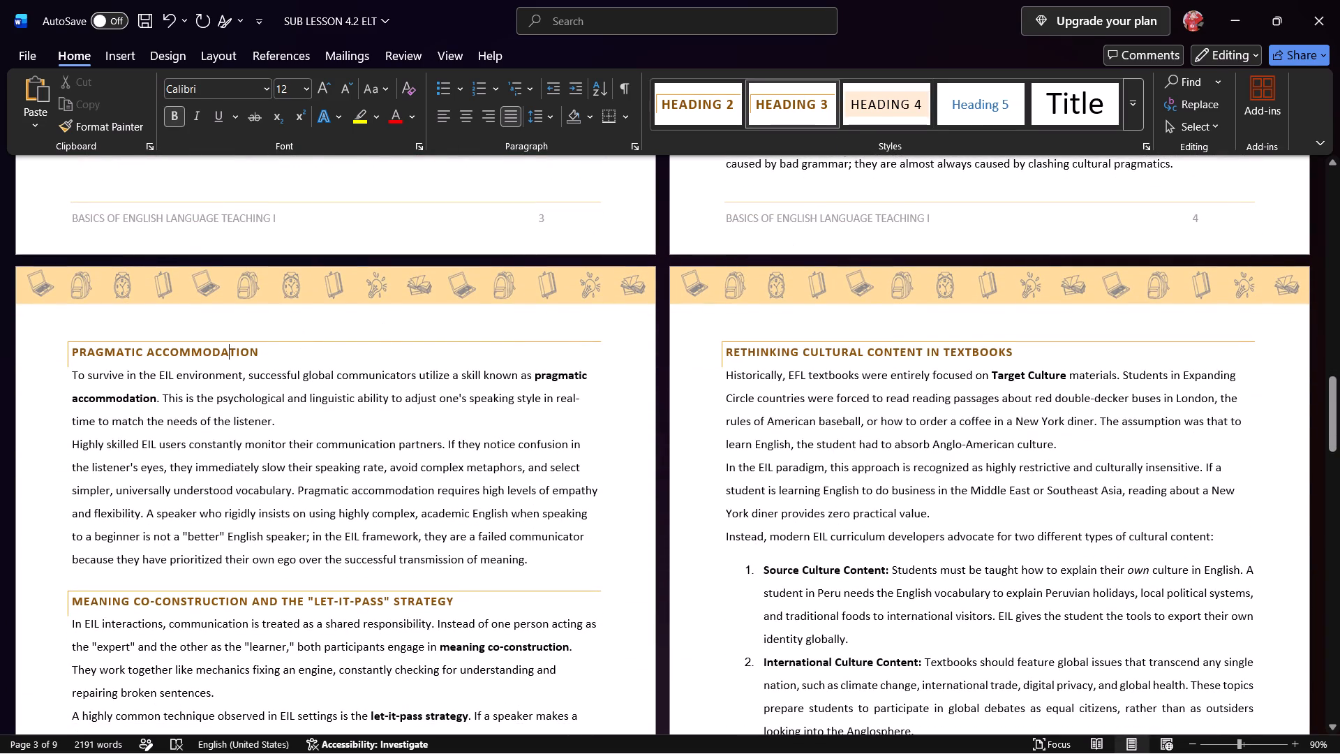
{"action": "left_click", "coordinate": [876, 108]}
{"action": "left_click", "coordinate": [840, 352]}
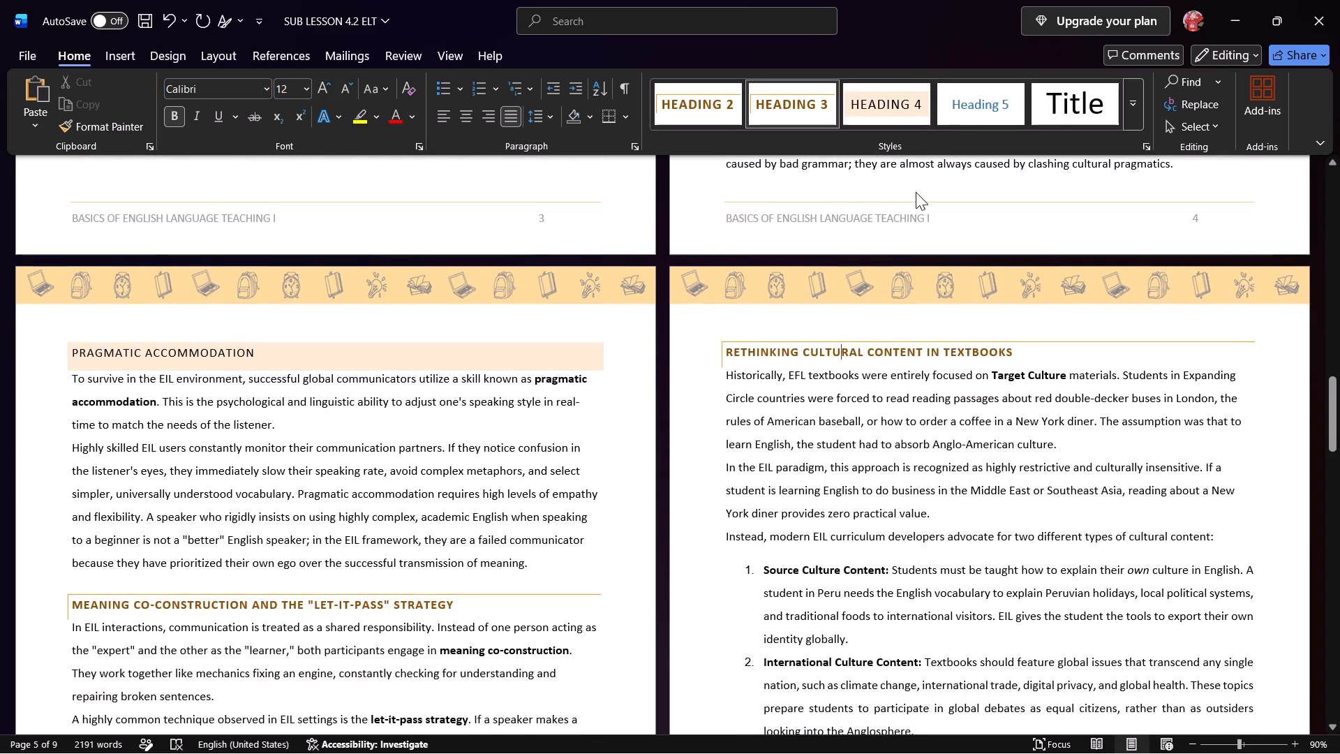
{"action": "left_click", "coordinate": [911, 103]}
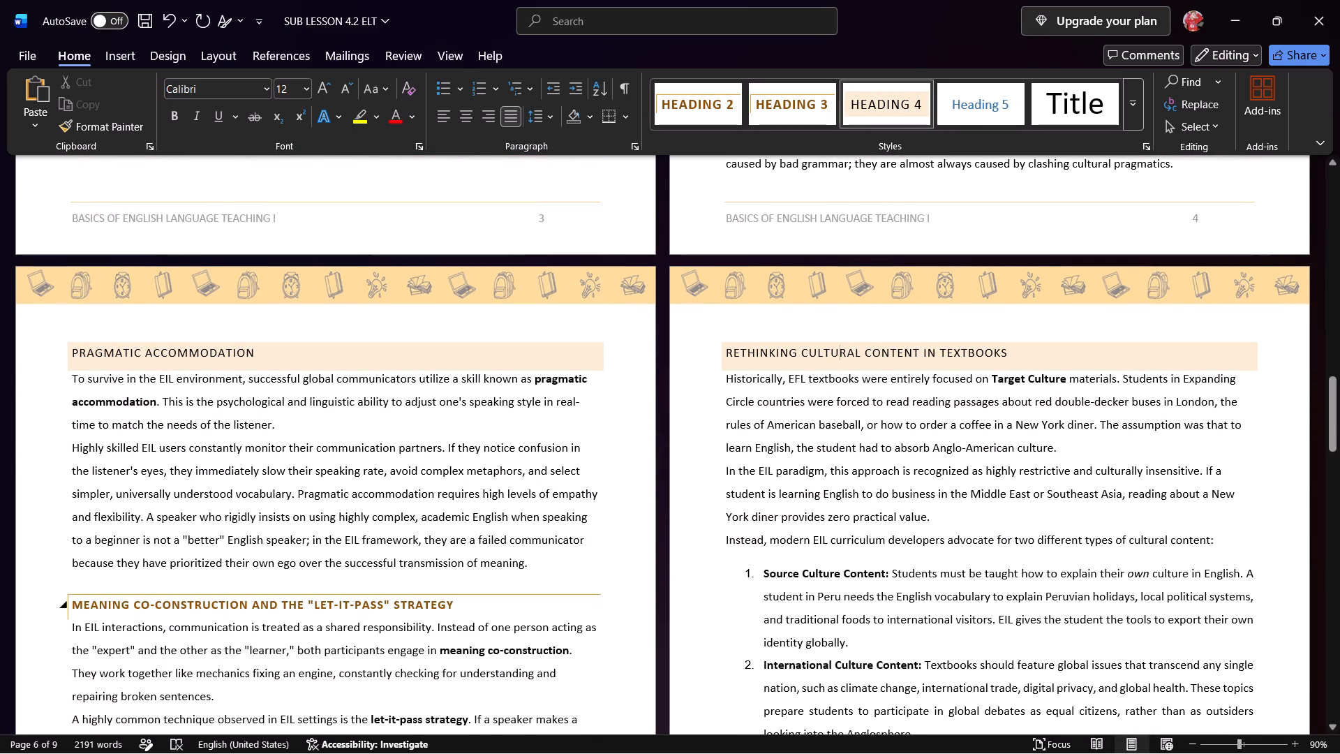
{"action": "left_click", "coordinate": [397, 598]}
{"action": "left_click", "coordinate": [881, 108]}
Apply Heading 4 to The Problem with Standardized Testing, Shifting the Classroom Dynamics and Teaching Communication Strategies.
{"action": "scroll", "coordinate": [807, 424], "scroll_direction": "down", "scroll_amount": 8}
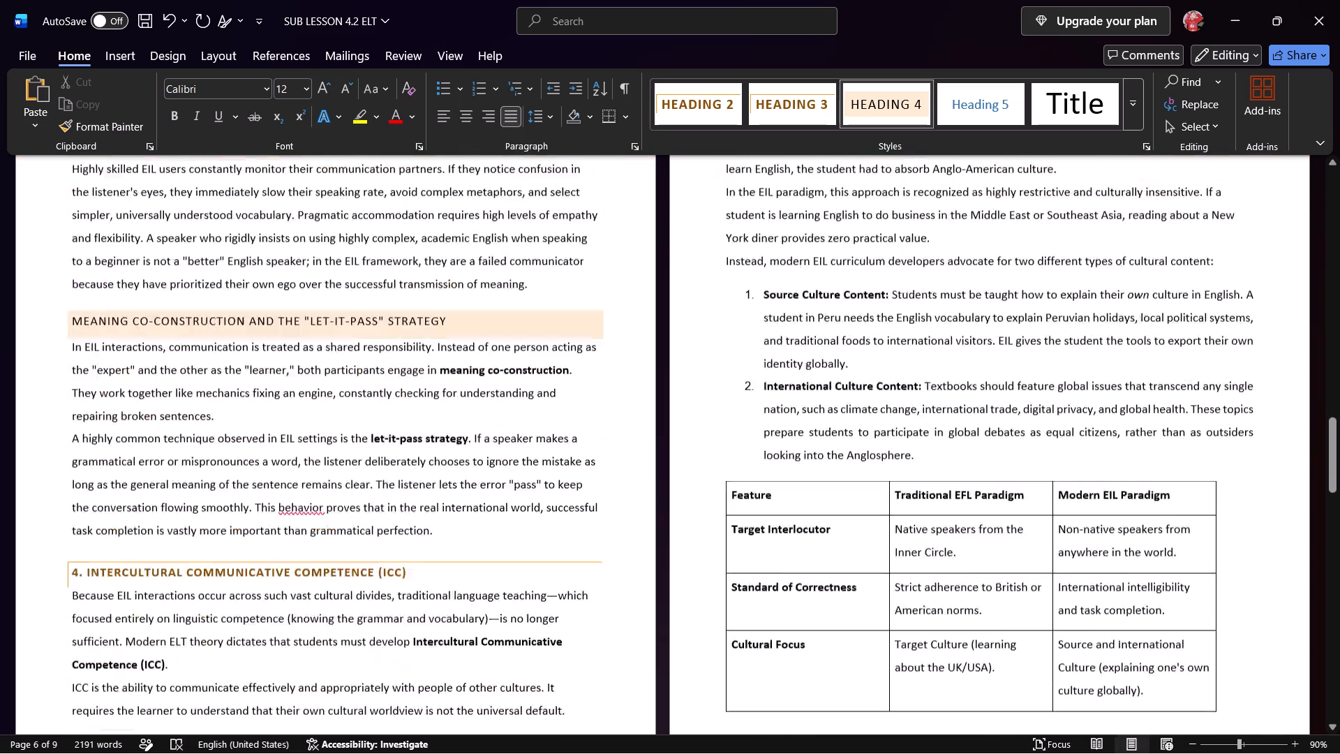
{"action": "scroll", "coordinate": [807, 424], "scroll_direction": "down", "scroll_amount": 2}
{"action": "scroll", "coordinate": [502, 502], "scroll_direction": "down", "scroll_amount": 6}
{"action": "scroll", "coordinate": [637, 495], "scroll_direction": "down", "scroll_amount": 5}
{"action": "scroll", "coordinate": [504, 519], "scroll_direction": "down", "scroll_amount": 3}
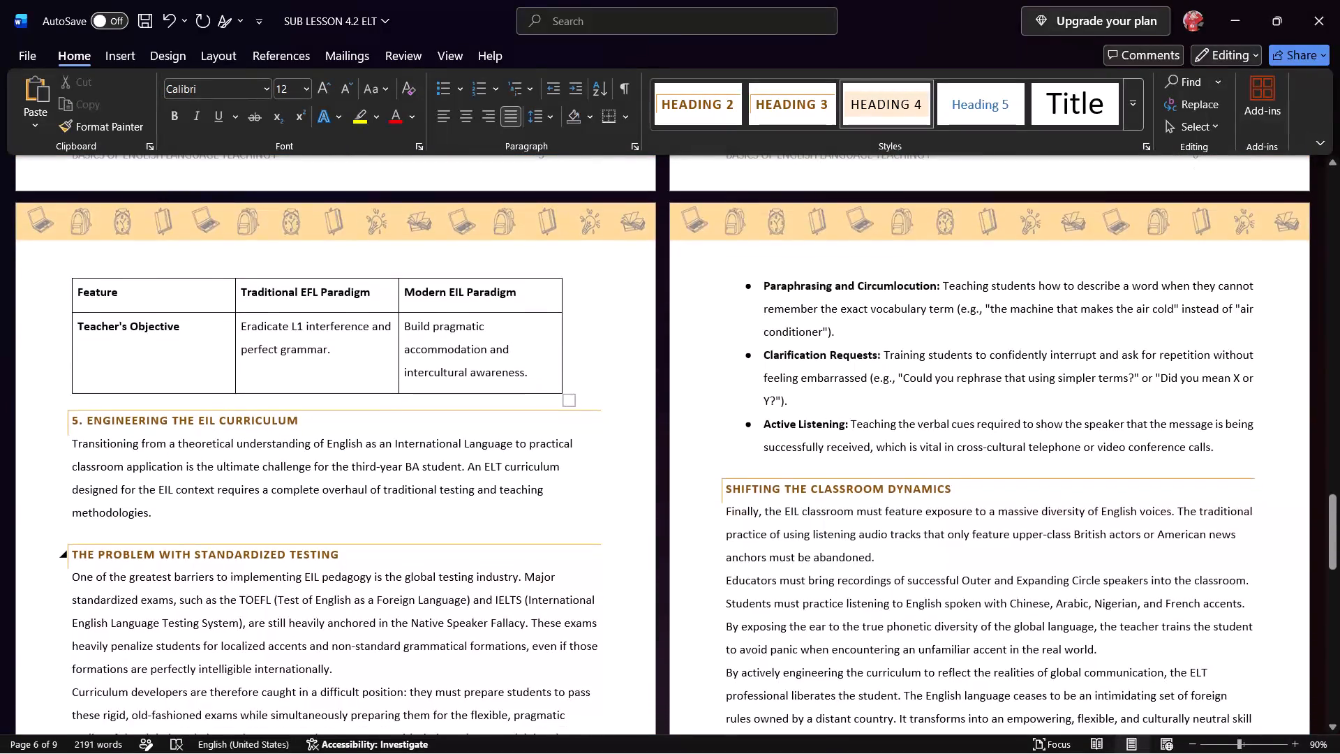
{"action": "left_click", "coordinate": [227, 549]}
{"action": "left_click", "coordinate": [895, 89]}
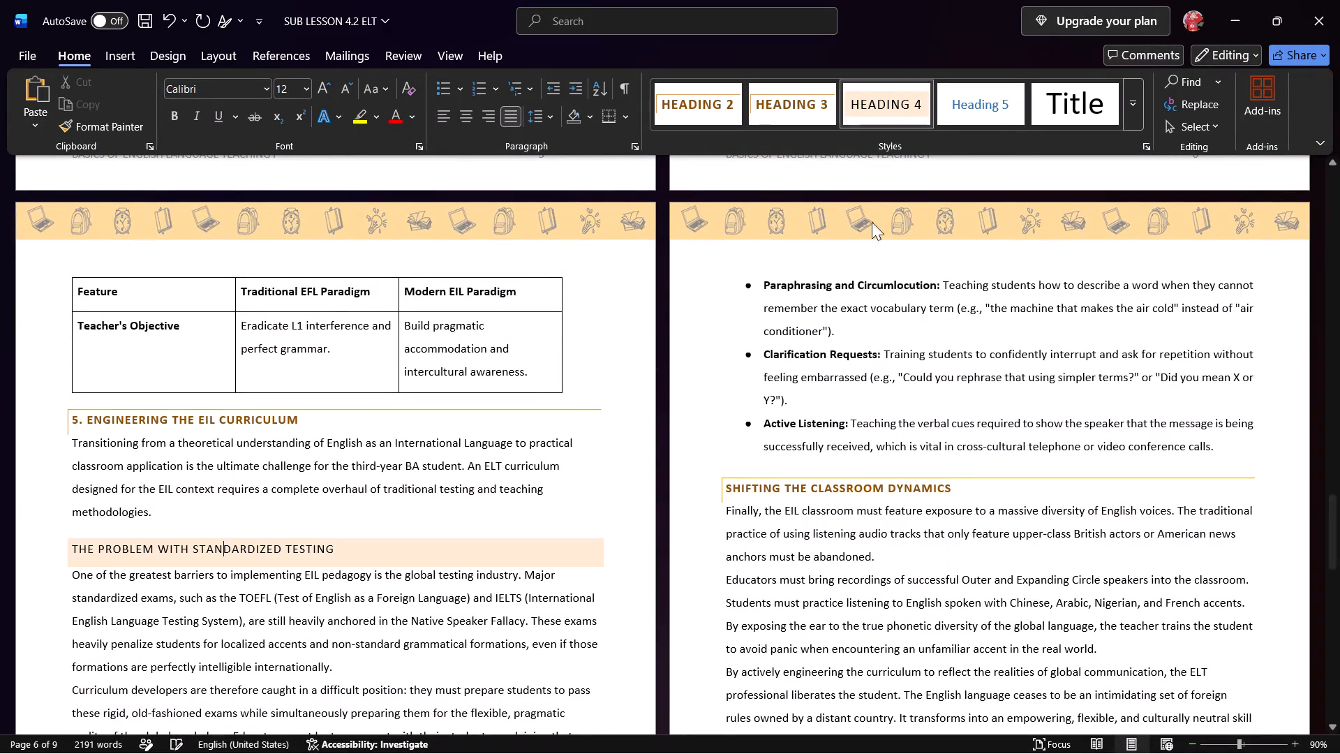
{"action": "left_click", "coordinate": [849, 485]}
{"action": "left_click", "coordinate": [886, 109]}
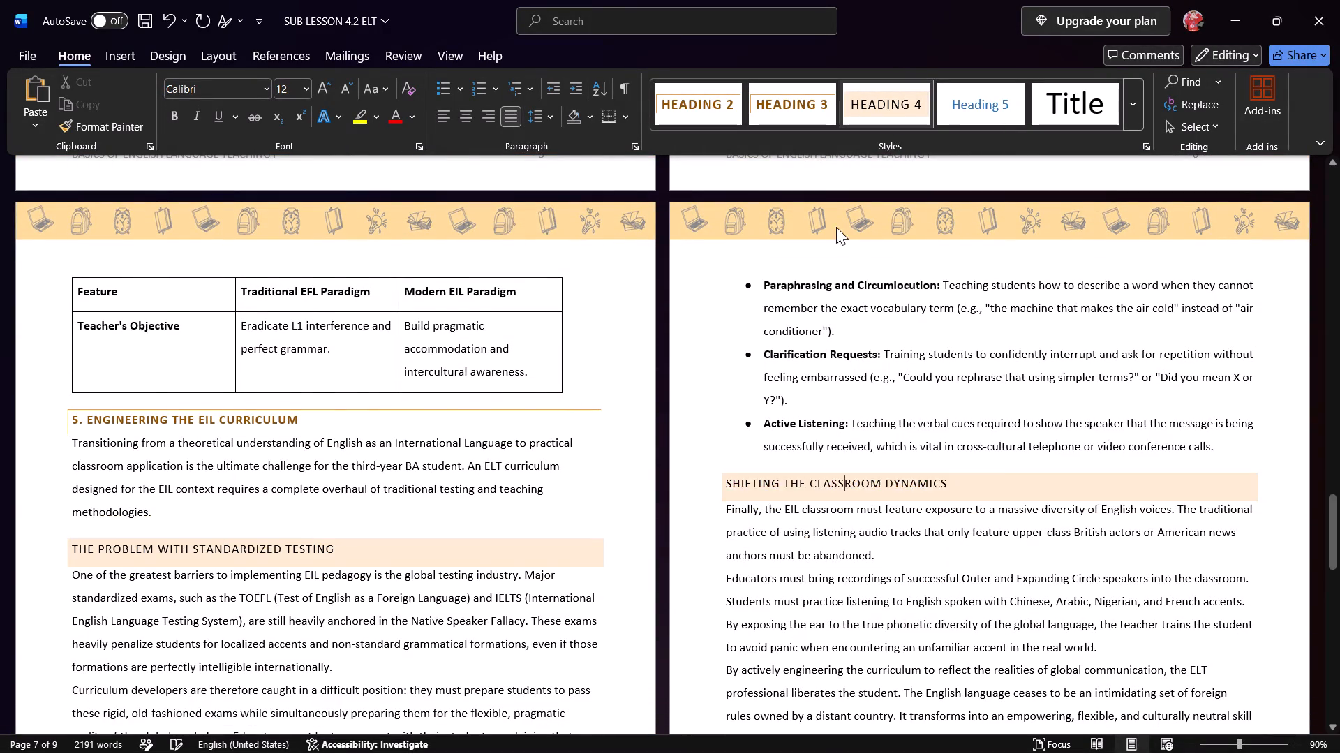
{"action": "scroll", "coordinate": [833, 239], "scroll_direction": "down", "scroll_amount": 11}
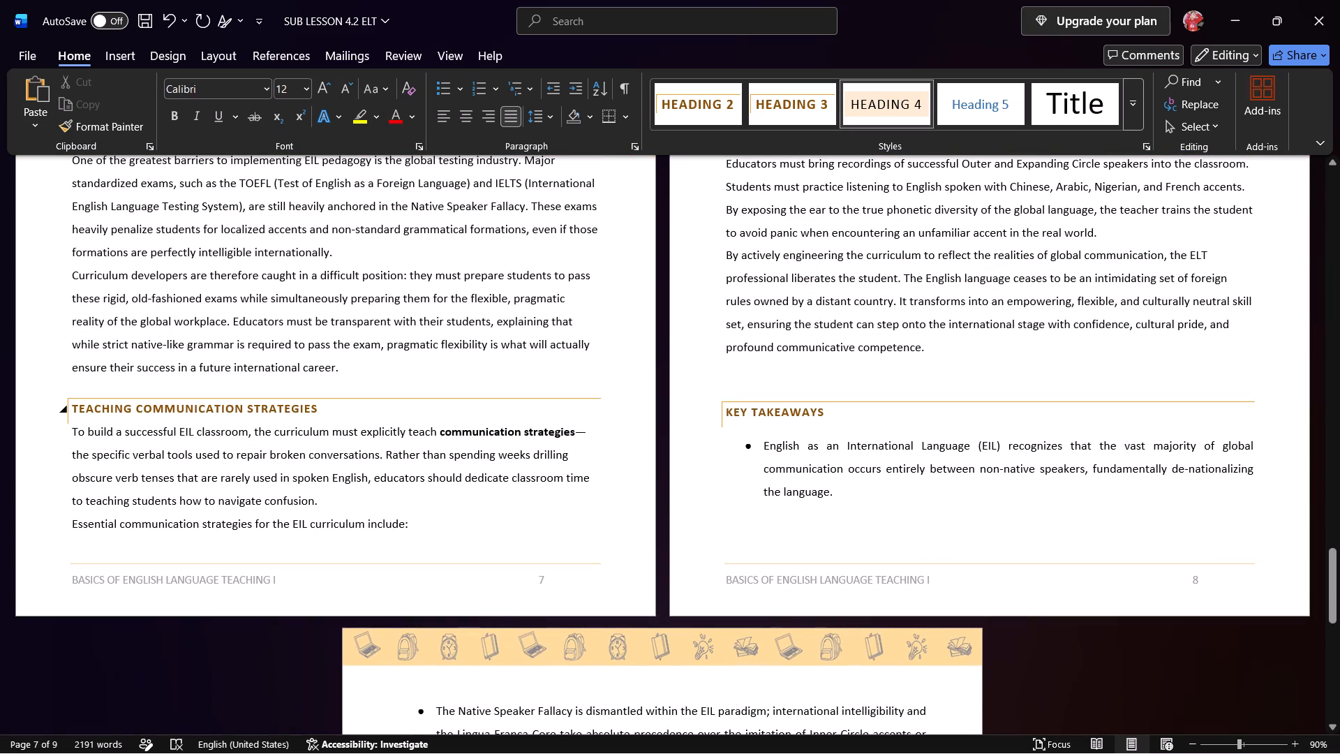
{"action": "left_click", "coordinate": [251, 406]}
{"action": "left_click", "coordinate": [899, 104]}
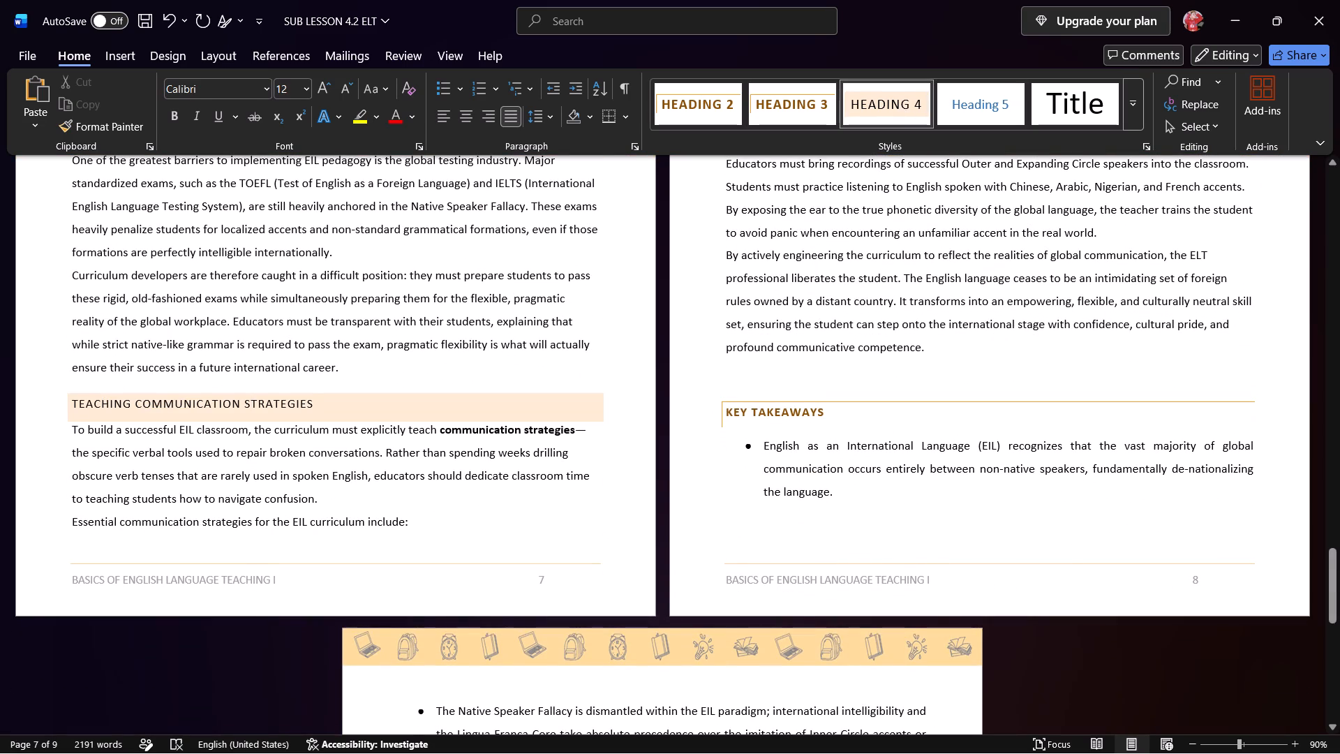
Remove the leading number "1." from the section heading The Paradigm Shift: From Foreign to International.
{"action": "scroll", "coordinate": [1046, 455], "scroll_direction": "down", "scroll_amount": 6}
{"action": "left_click_drag", "start_coordinate": [1326, 609], "coordinate": [1328, 559]}
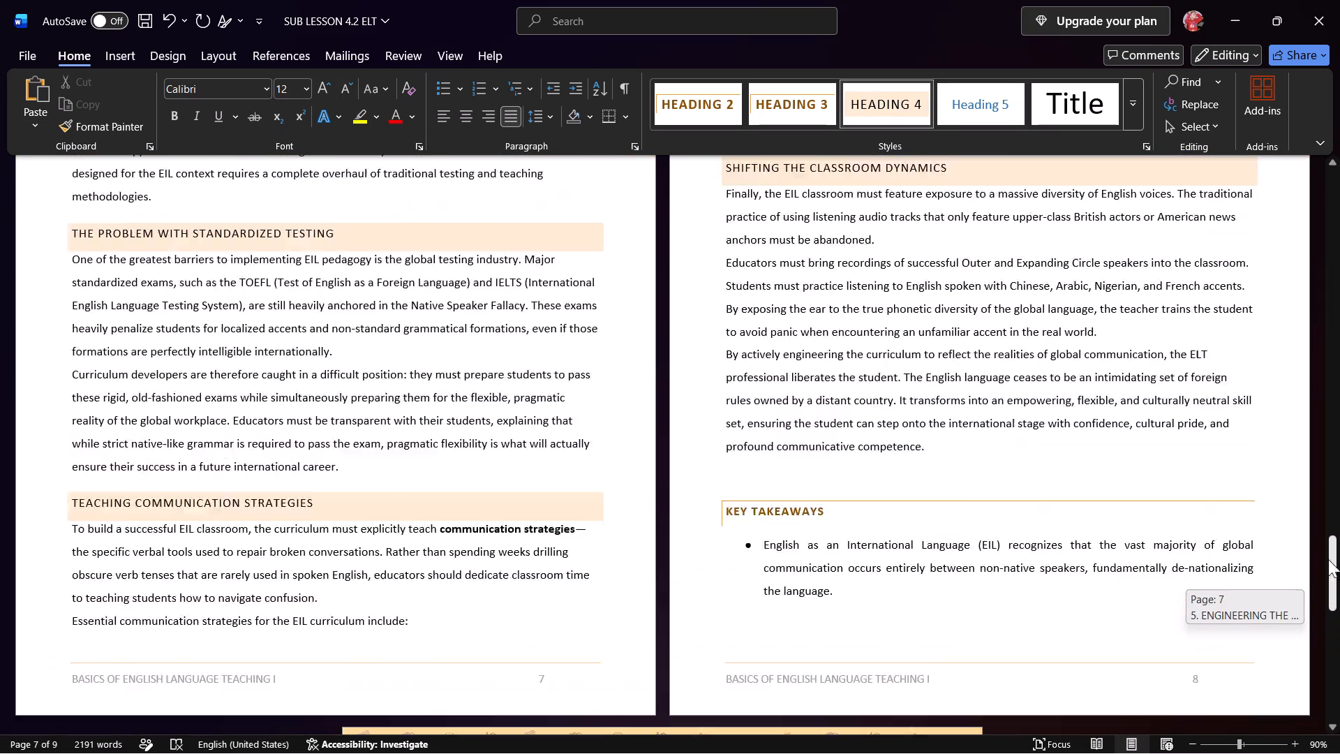
{"action": "left_click_drag", "start_coordinate": [1328, 559], "coordinate": [1239, 190]}
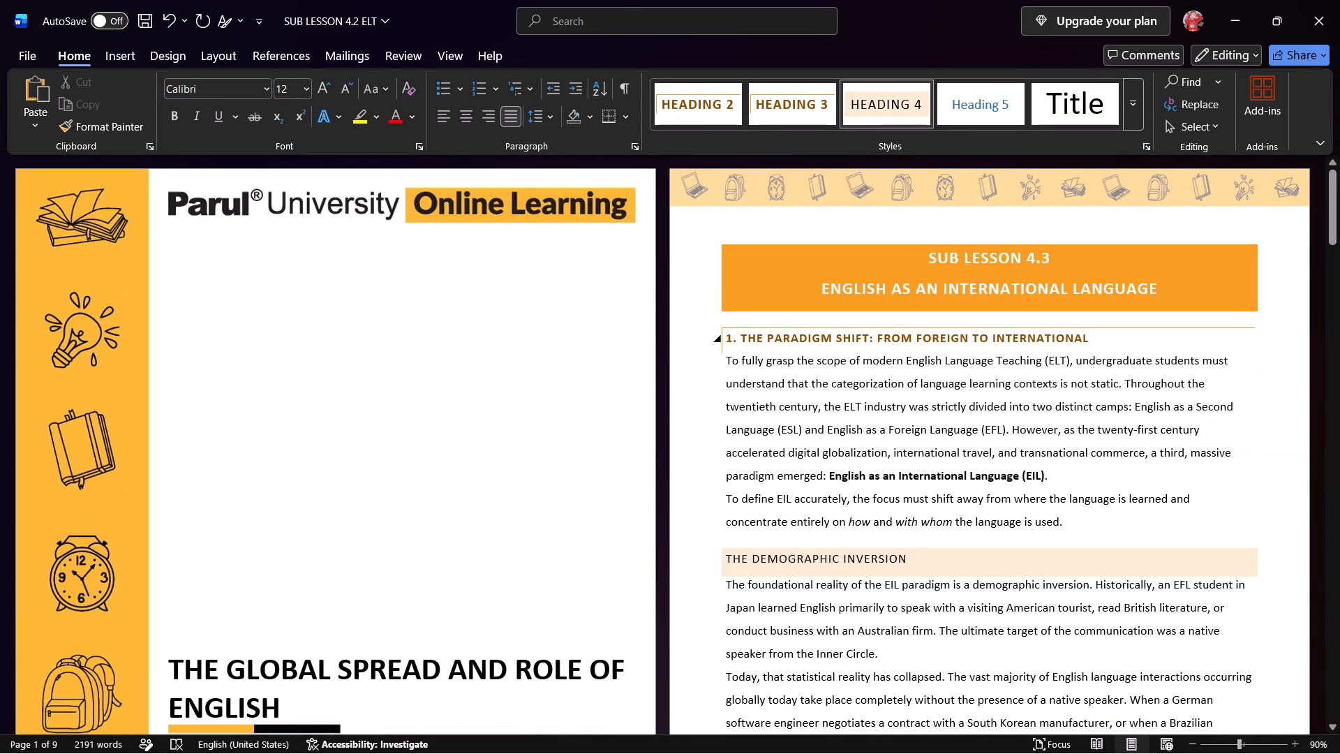
{"action": "left_click", "coordinate": [740, 339]}
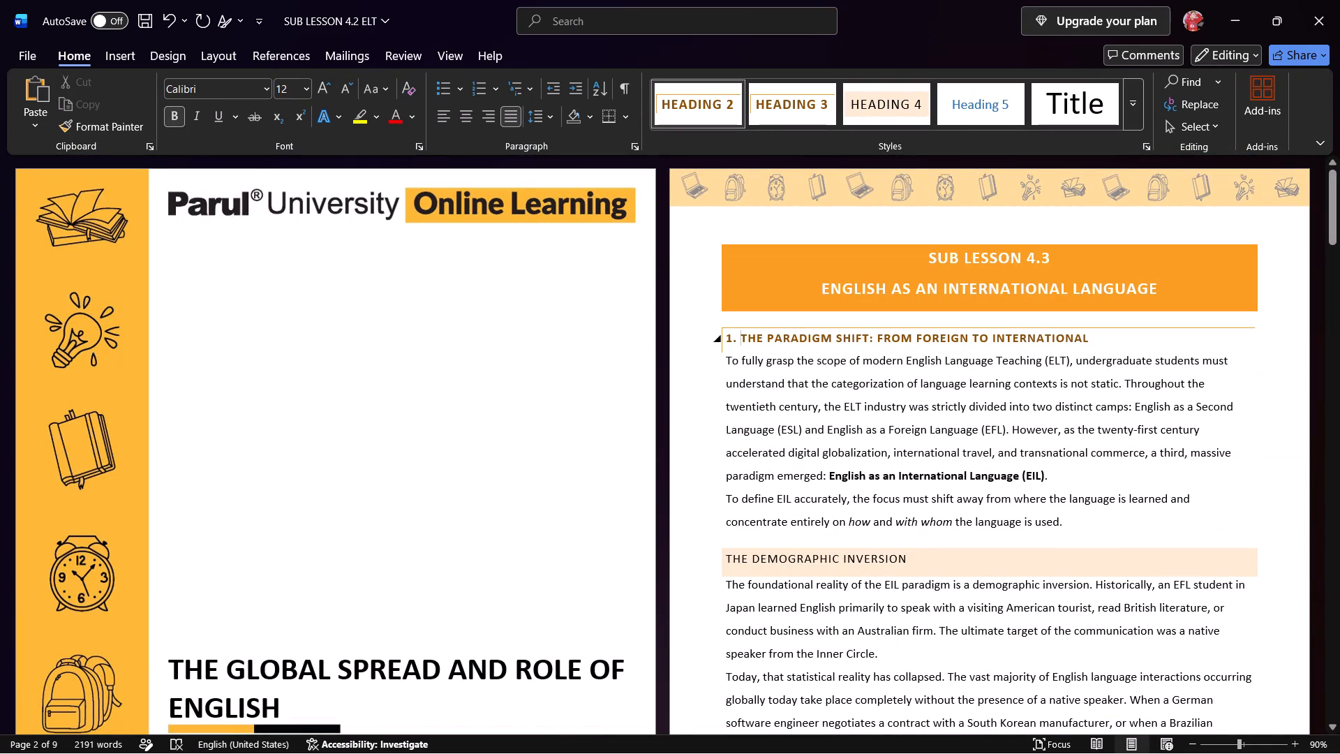
{"action": "key", "text": "BackSpace"}
{"action": "key", "text": "BackSpace"}
{"action": "key", "text": "BackSpace"}
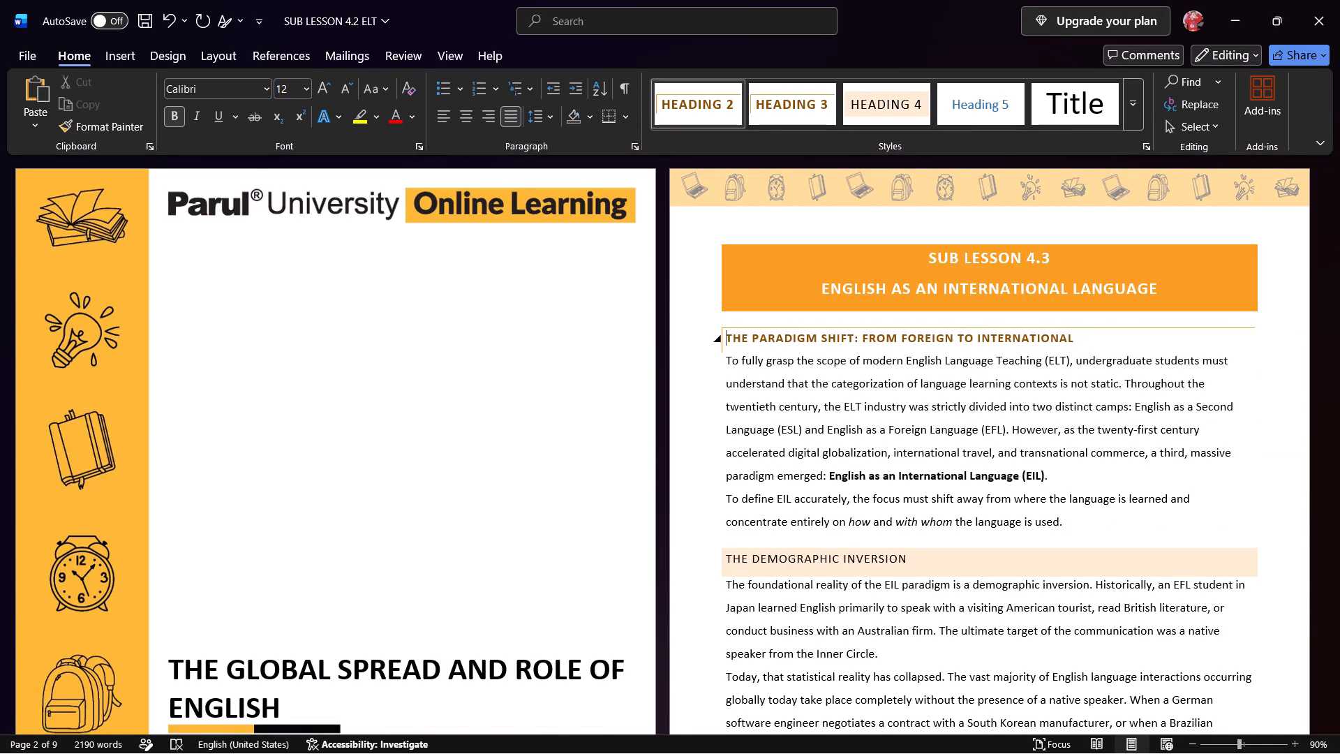
Remove the leading number "2." from the section heading The Irrelevance of the Native Speaker Standard, keeping it a separate heading.
{"action": "scroll", "coordinate": [740, 339], "scroll_direction": "down", "scroll_amount": 18}
{"action": "scroll", "coordinate": [729, 343], "scroll_direction": "down", "scroll_amount": 6}
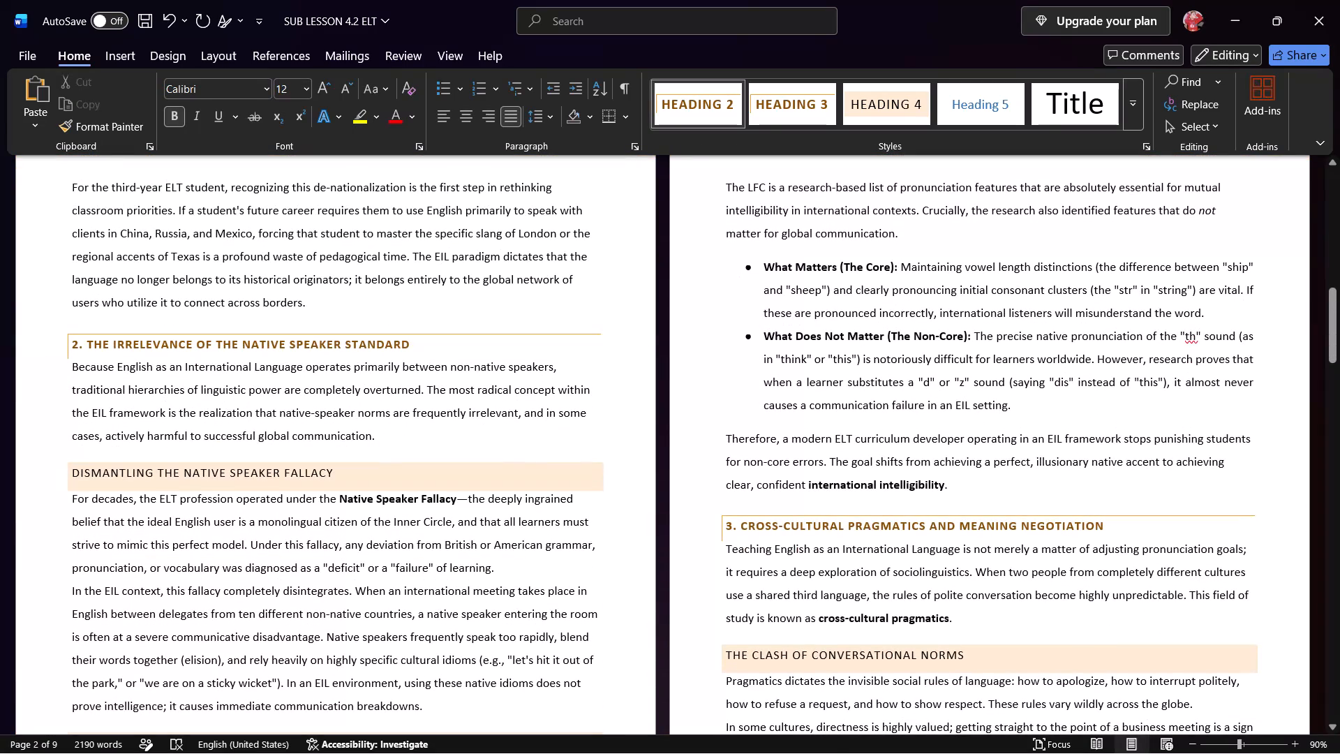
{"action": "left_click", "coordinate": [87, 343]}
{"action": "key", "text": "BackSpace"}
{"action": "key", "text": "BackSpace"}
{"action": "key", "text": "BackSpace"}
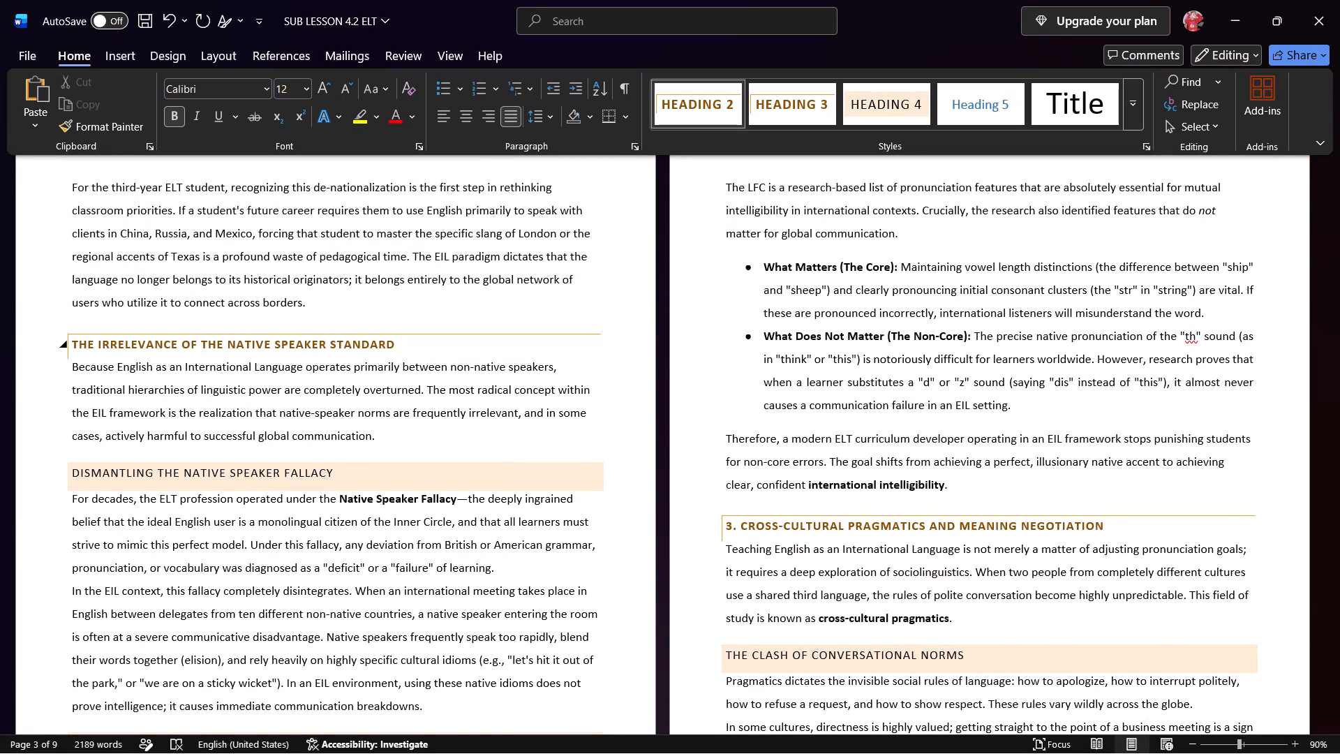
{"action": "key", "text": "BackSpace"}
{"action": "key", "text": "ctrl+z"}
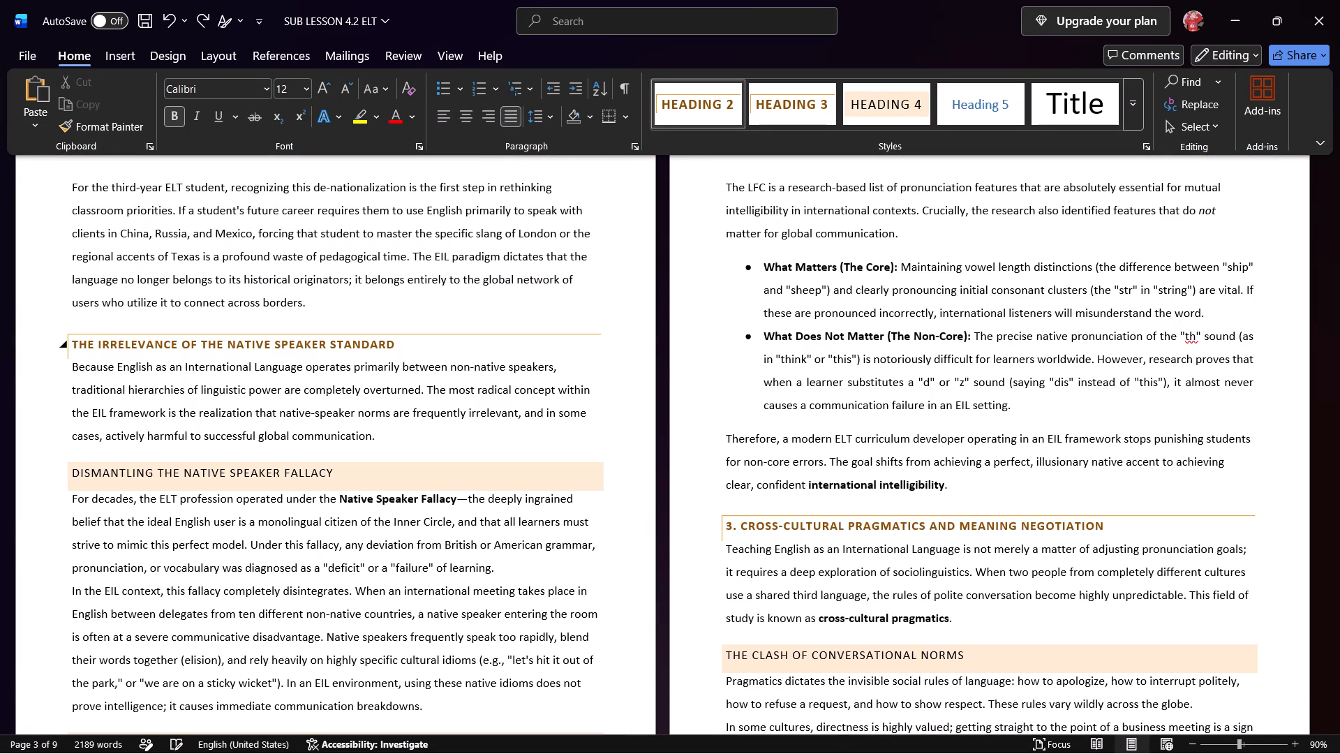
Remove the leading number "3." from the heading Cross-Cultural Pragmatics and Meaning Negotiation, keeping it on its own line.
{"action": "scroll", "coordinate": [518, 393], "scroll_direction": "down", "scroll_amount": 4}
{"action": "scroll", "coordinate": [652, 362], "scroll_direction": "down", "scroll_amount": 2}
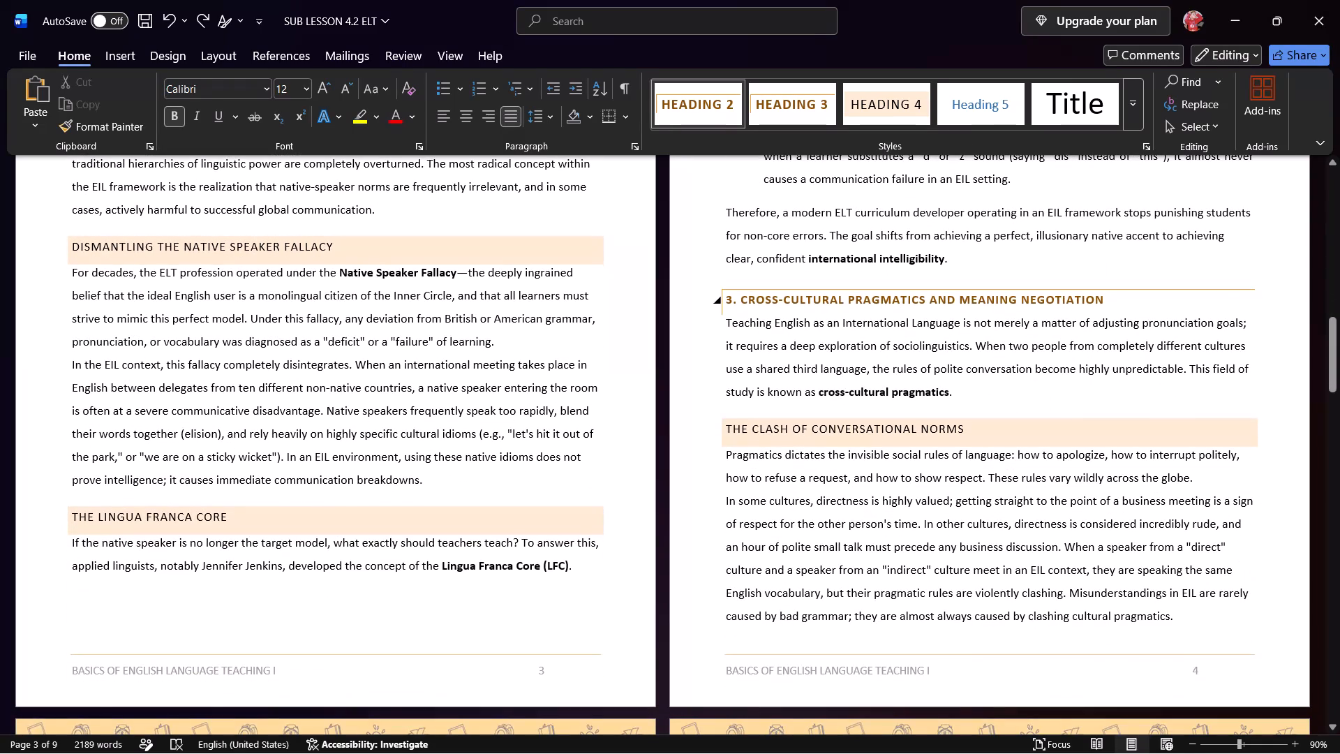
{"action": "left_click", "coordinate": [740, 297]}
{"action": "key", "text": "BackSpace"}
{"action": "key", "text": "BackSpace"}
{"action": "key", "text": "BackSpace"}
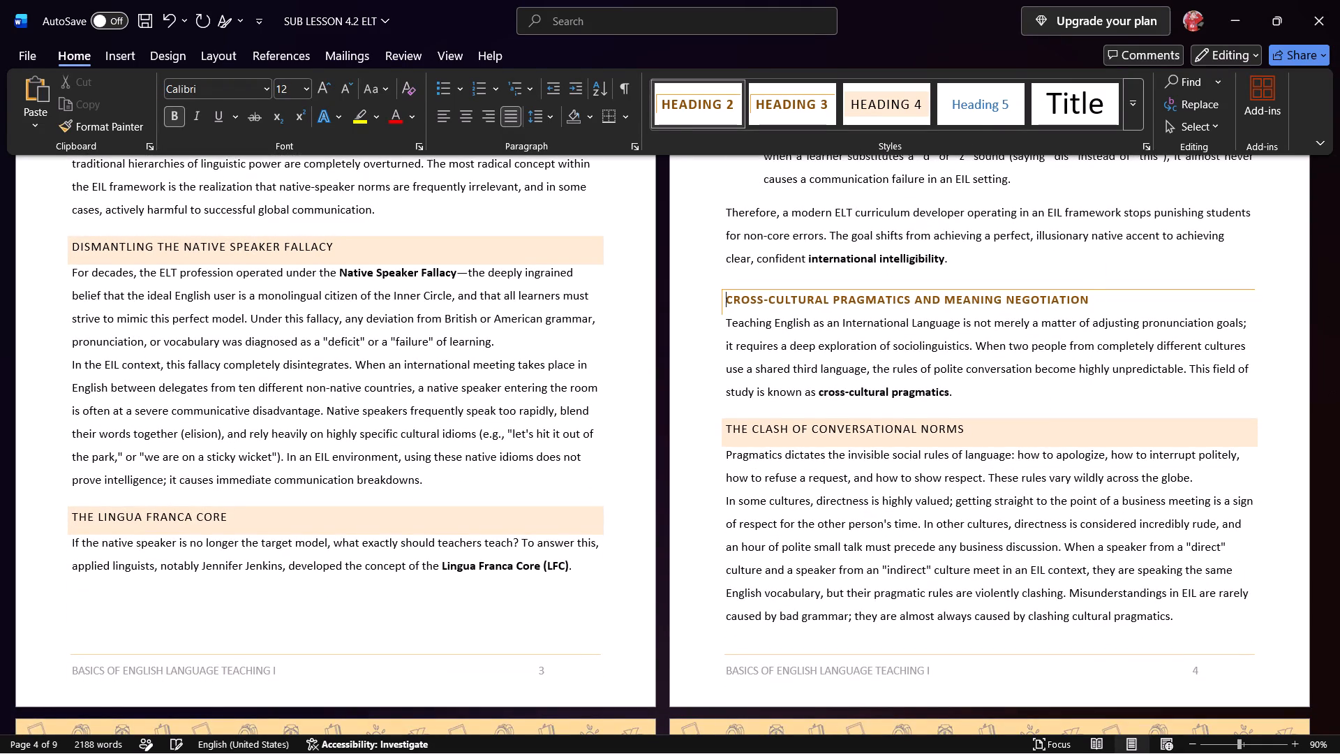
{"action": "key", "text": "BackSpace"}
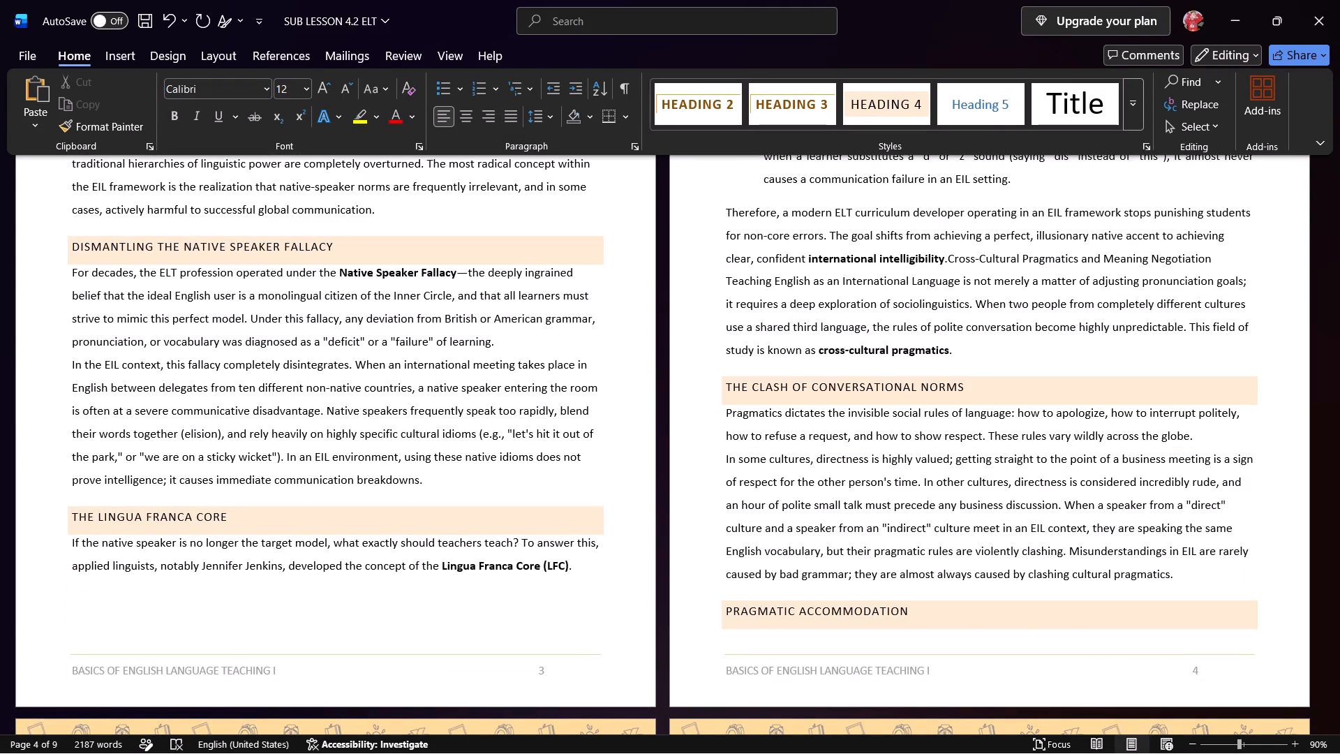
{"action": "key", "text": "ctrl+z"}
Remove the leading number "4." from the heading Intercultural Communicative Competence (ICC), keeping it on its own line.
{"action": "scroll", "coordinate": [810, 343], "scroll_direction": "down", "scroll_amount": 8}
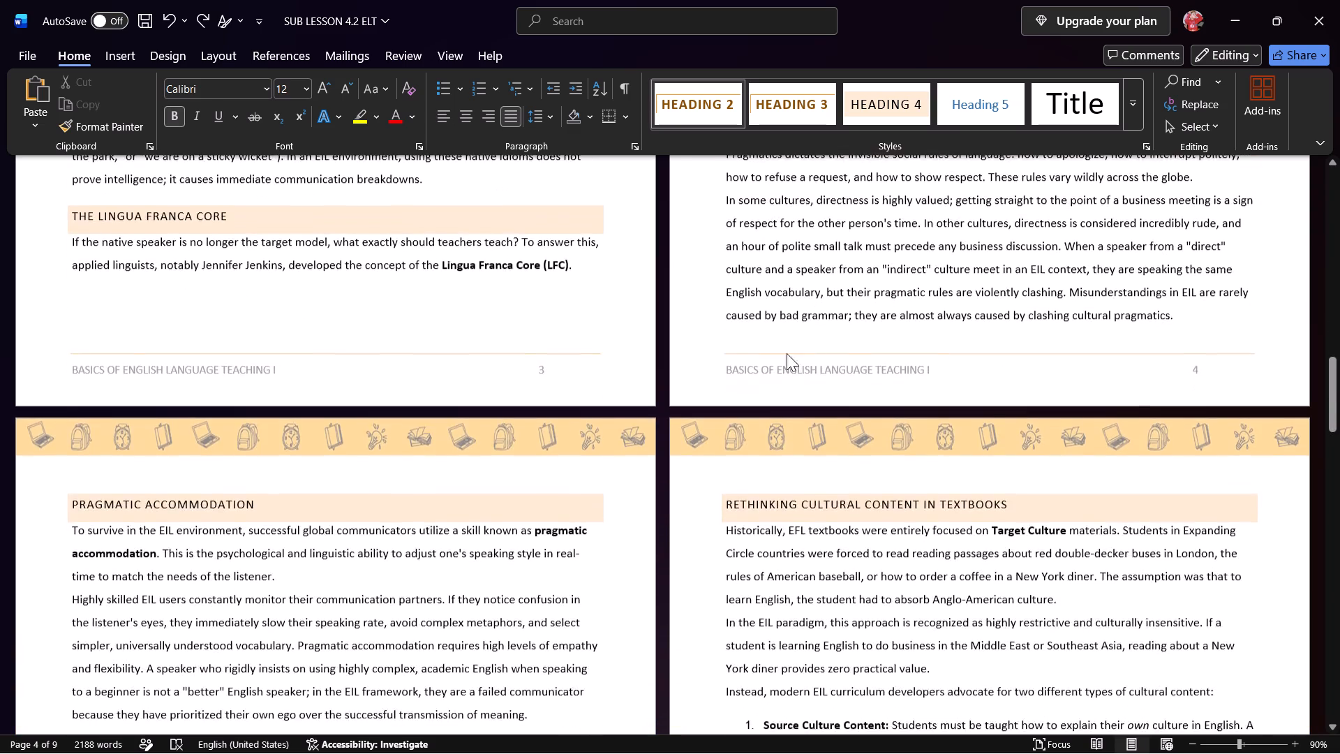
{"action": "scroll", "coordinate": [770, 350], "scroll_direction": "down", "scroll_amount": 7}
{"action": "scroll", "coordinate": [471, 365], "scroll_direction": "down", "scroll_amount": 10}
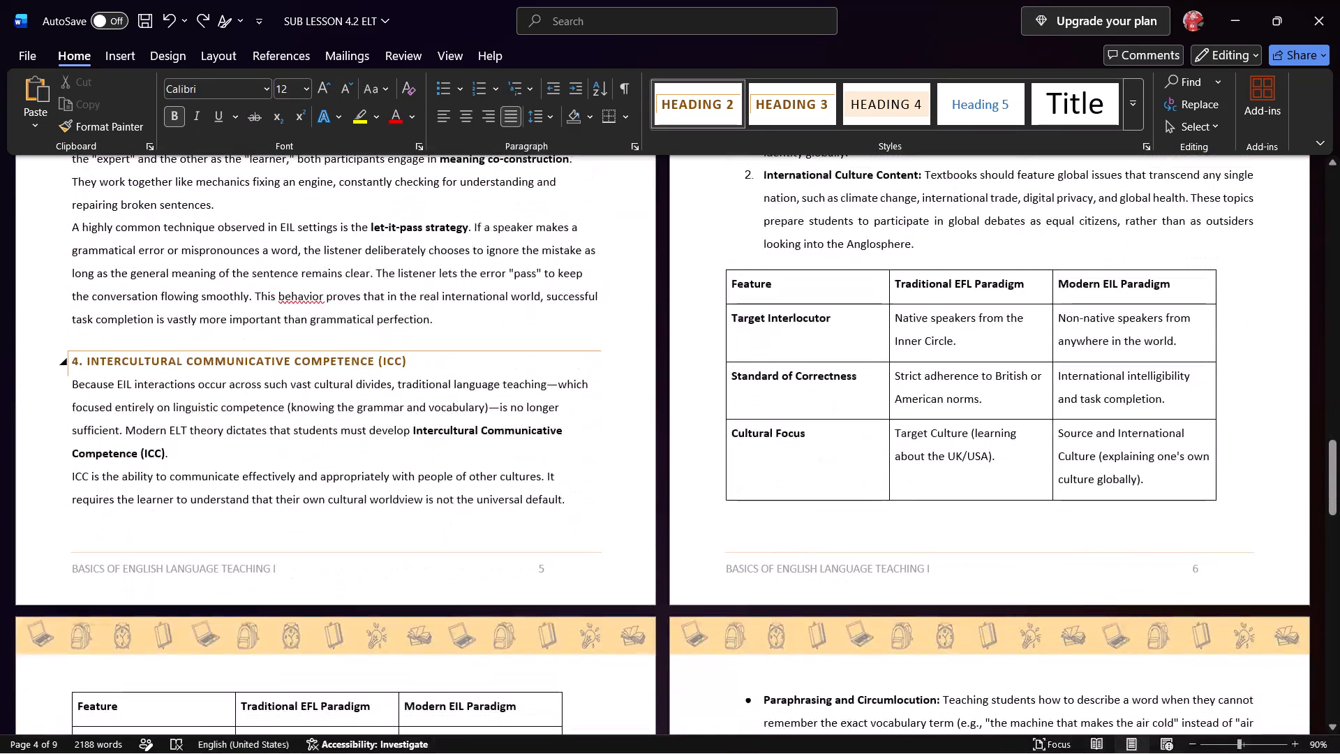
{"action": "left_click", "coordinate": [87, 359]}
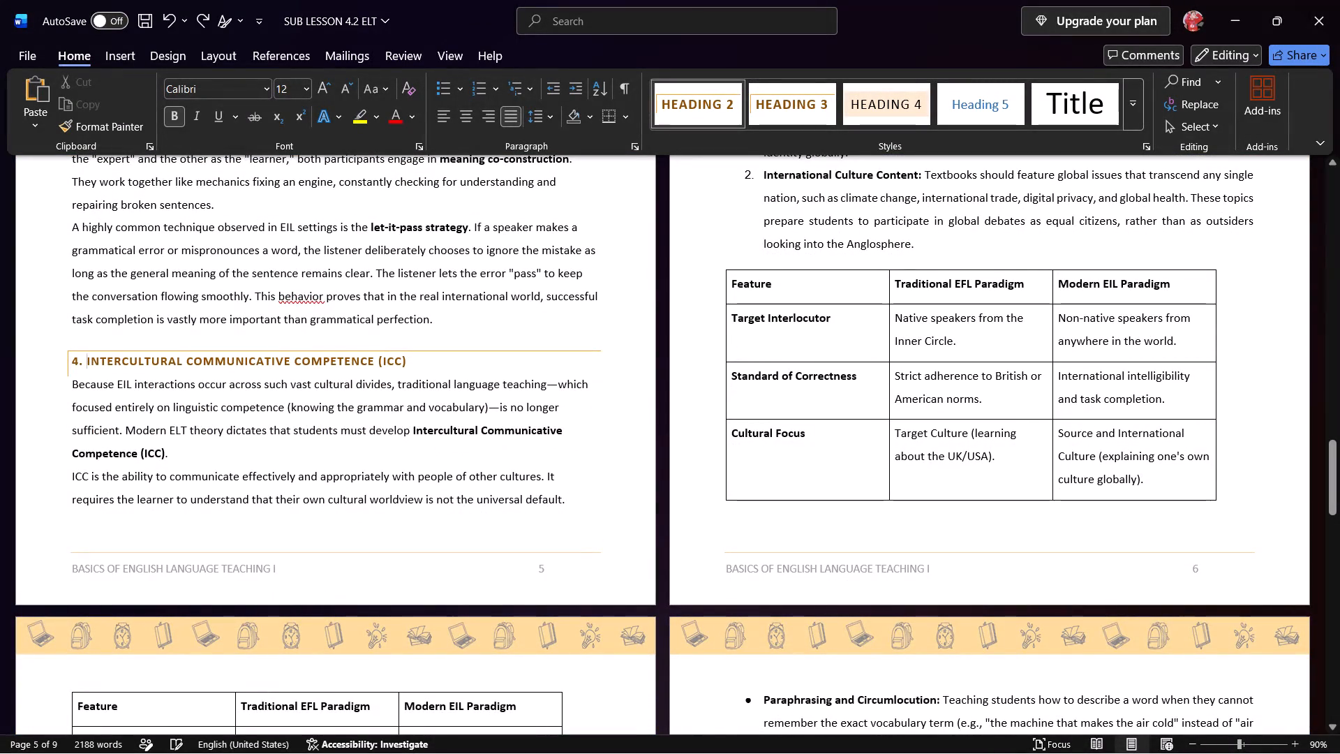
{"action": "key", "text": "BackSpace"}
{"action": "key", "text": "BackSpace"}
{"action": "key", "text": "BackSpace"}
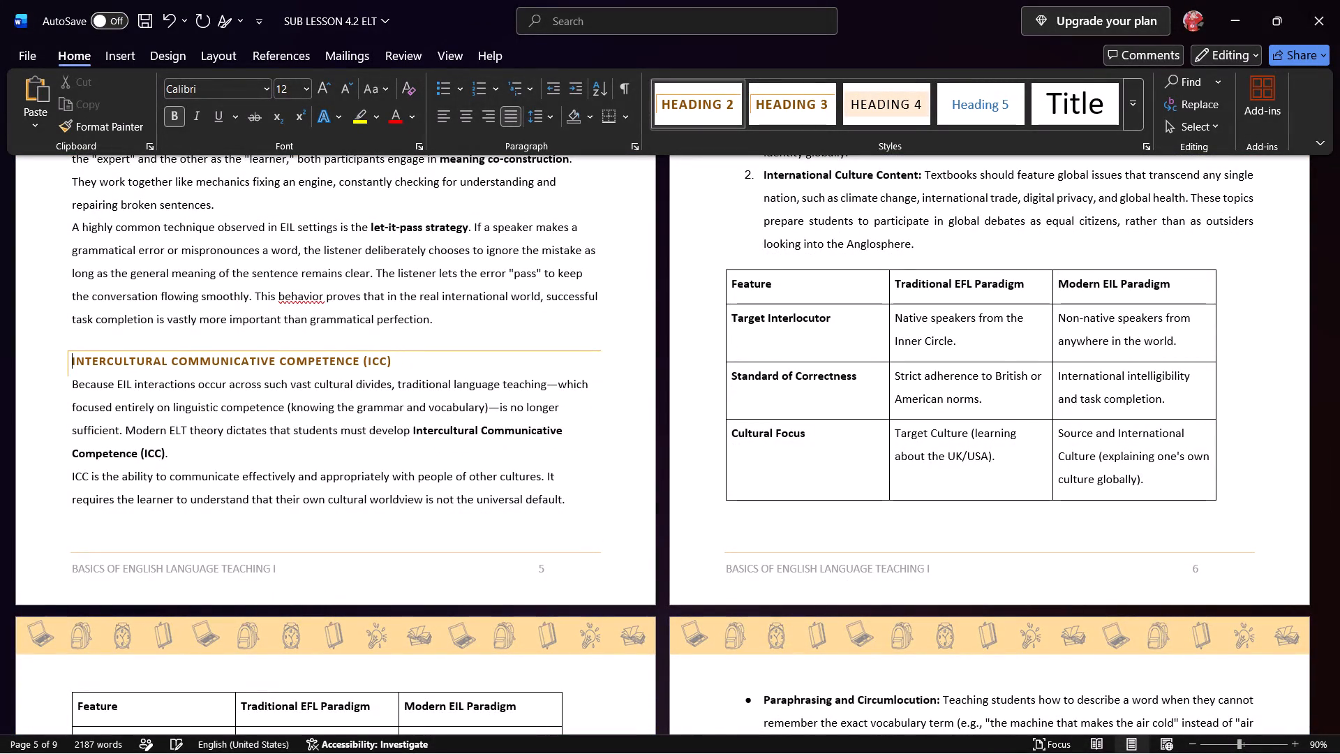
{"action": "key", "text": "BackSpace"}
{"action": "key", "text": "ctrl+z"}
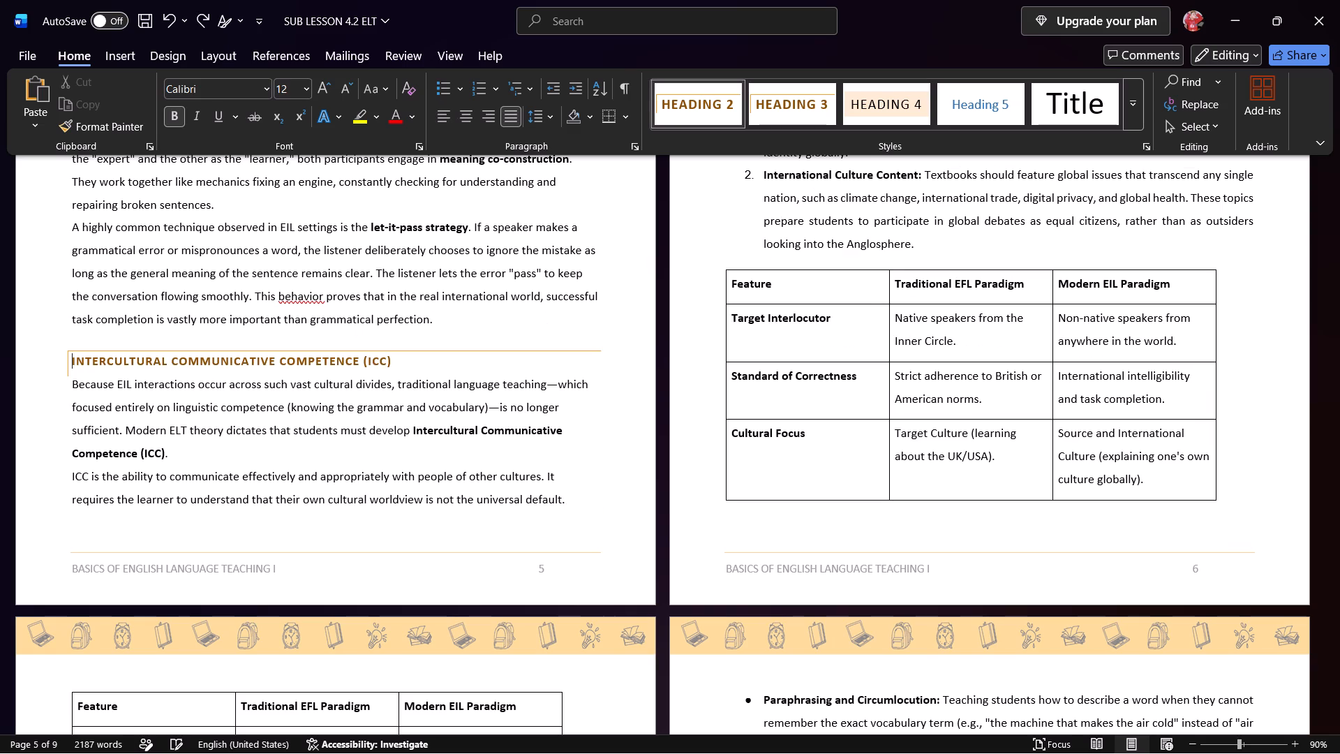
Delete the empty line above the Key Takeaways heading.
{"action": "scroll", "coordinate": [316, 353], "scroll_direction": "down", "scroll_amount": 19}
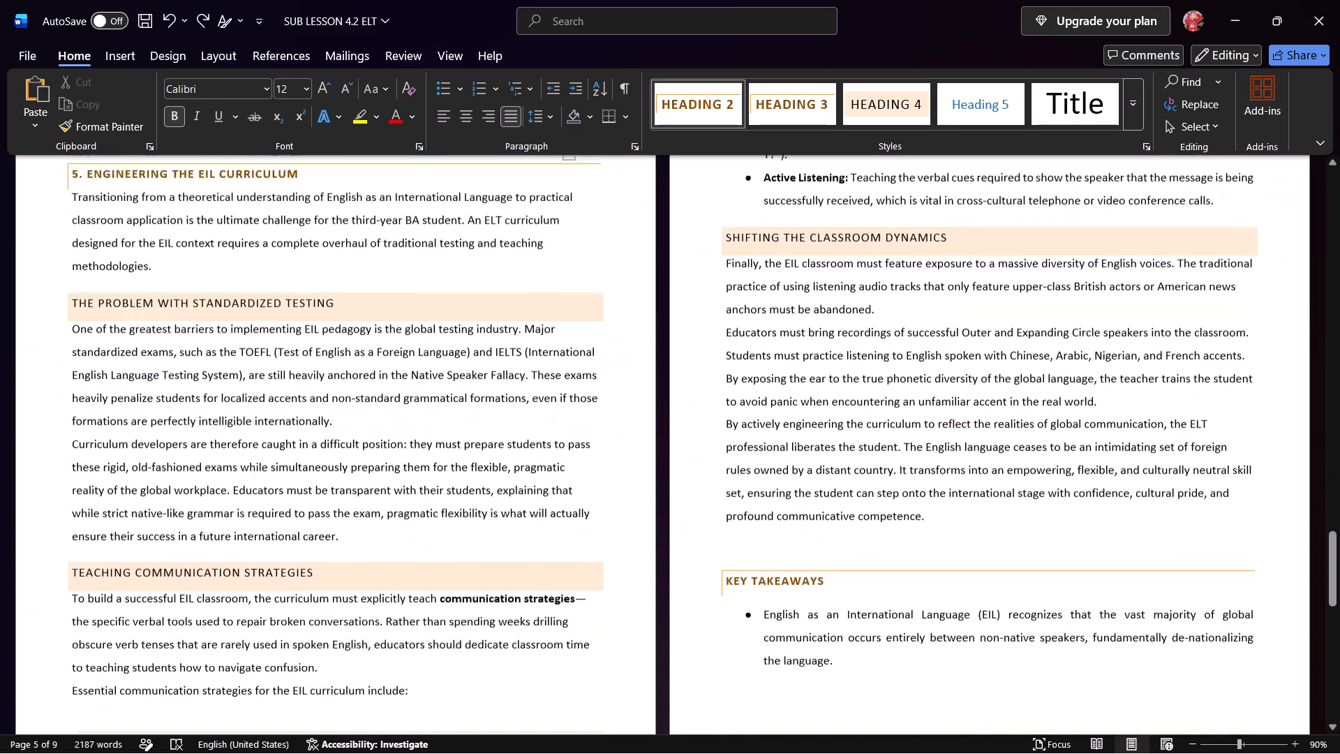
{"action": "scroll", "coordinate": [325, 349], "scroll_direction": "down", "scroll_amount": 5}
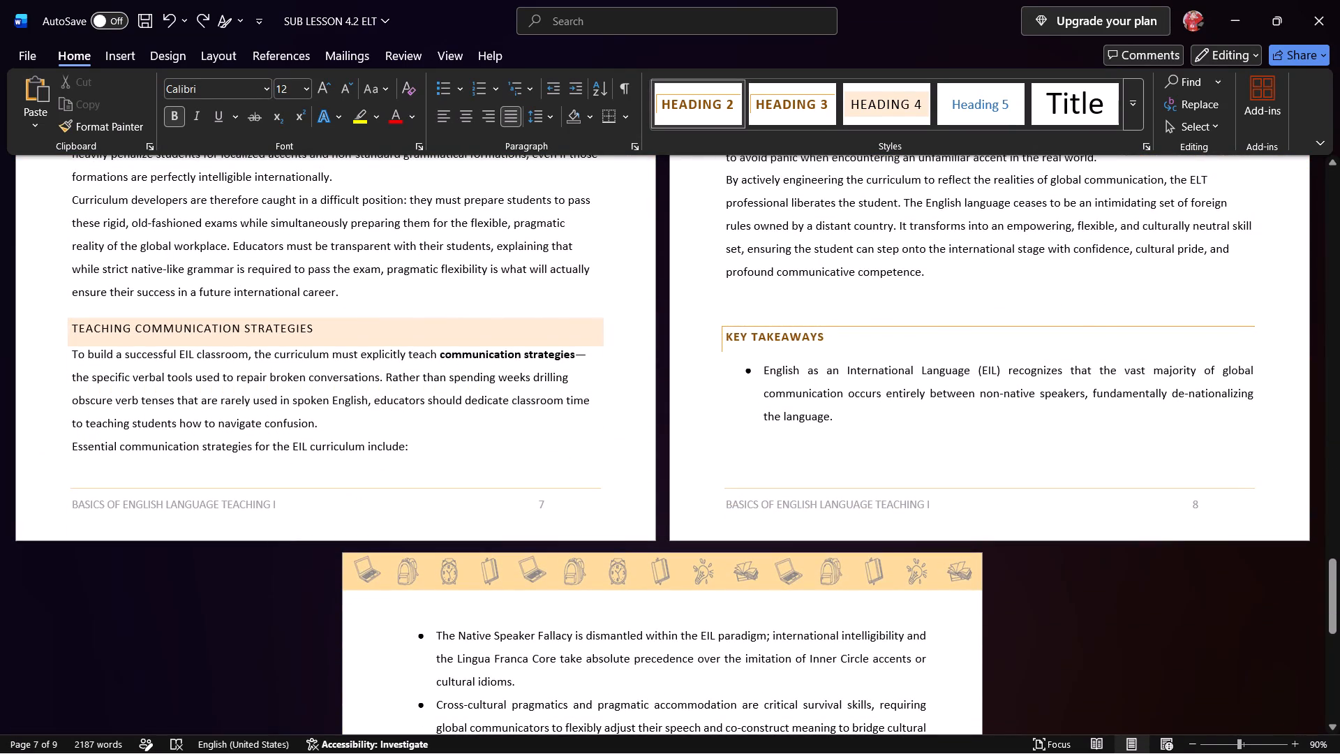
{"action": "left_click", "coordinate": [727, 302]}
{"action": "key", "text": "Delete"}
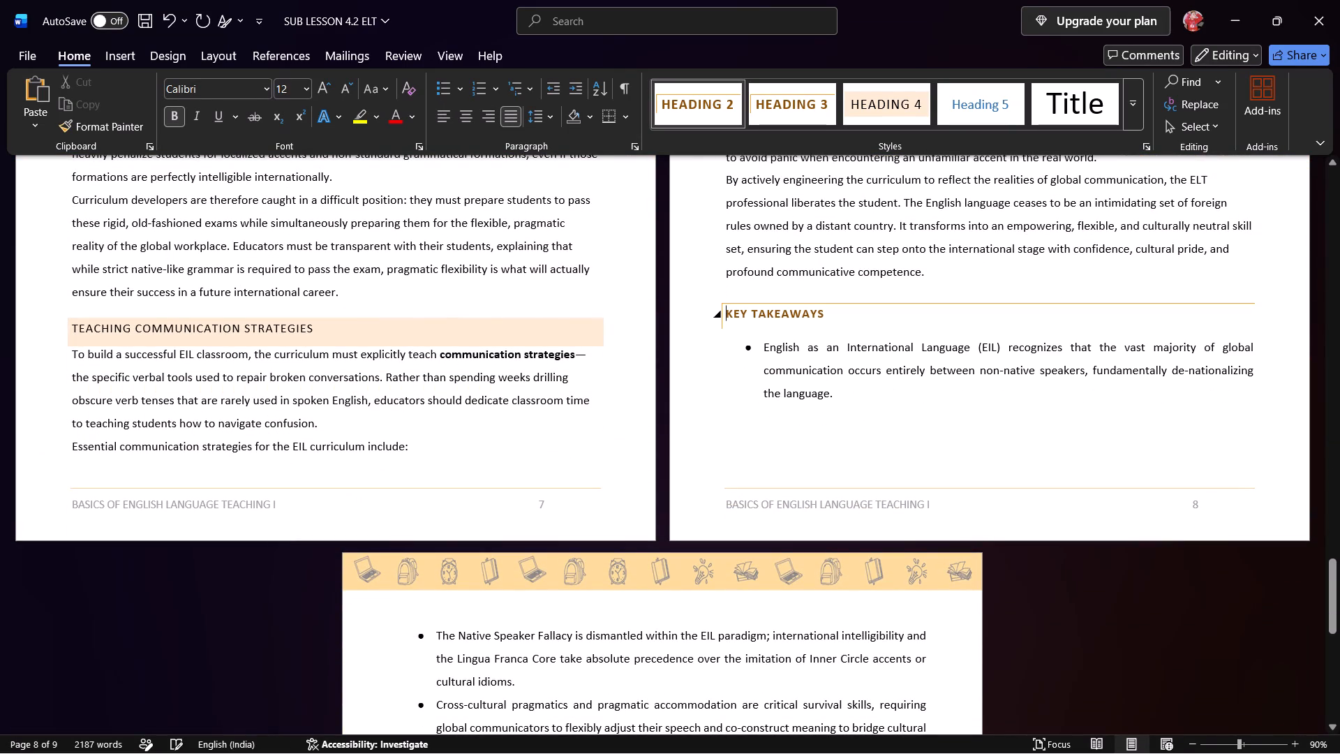
Reapply the standard round bullets to all four Key Takeaways points and decrease the list's indent by one level.
{"action": "scroll", "coordinate": [1117, 444], "scroll_direction": "down", "scroll_amount": 7}
{"action": "scroll", "coordinate": [983, 455], "scroll_direction": "down", "scroll_amount": 6}
{"action": "scroll", "coordinate": [942, 468], "scroll_direction": "up", "scroll_amount": 6}
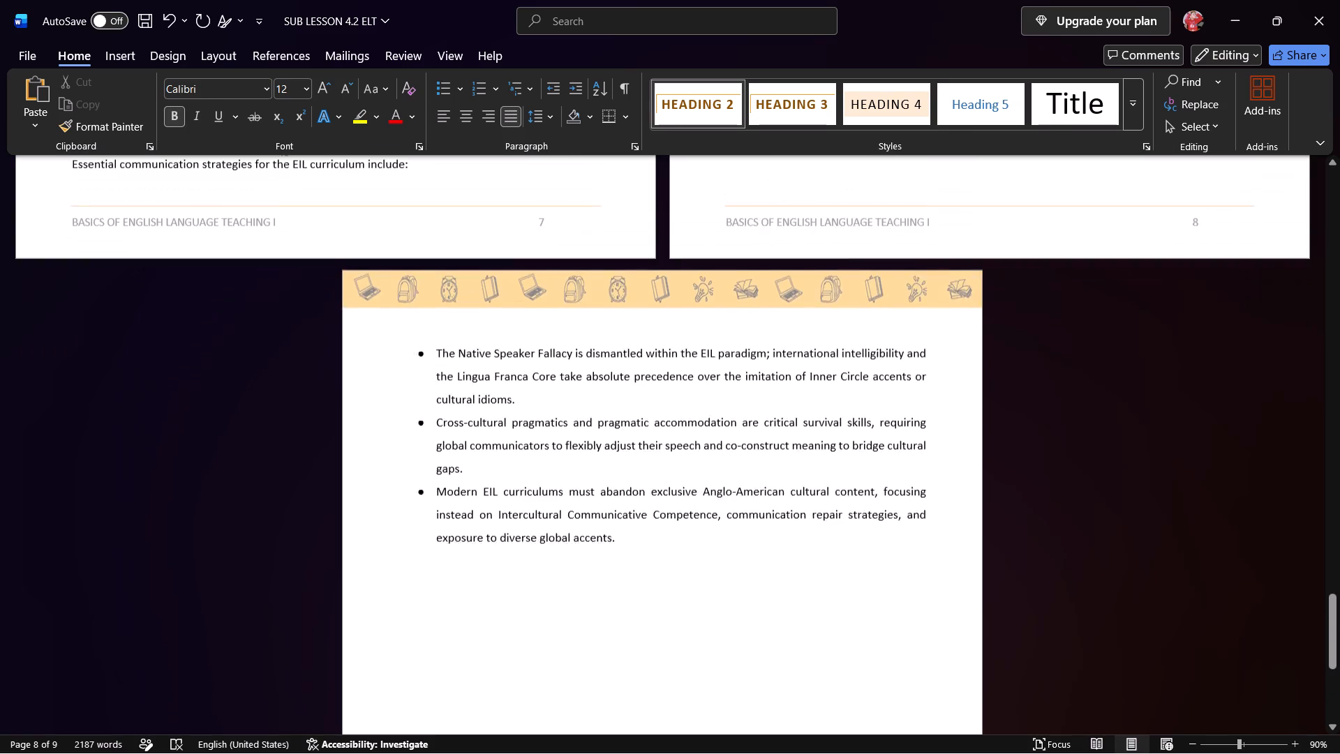
{"action": "scroll", "coordinate": [639, 607], "scroll_direction": "up", "scroll_amount": 2}
{"action": "left_click_drag", "start_coordinate": [630, 633], "coordinate": [734, 177]}
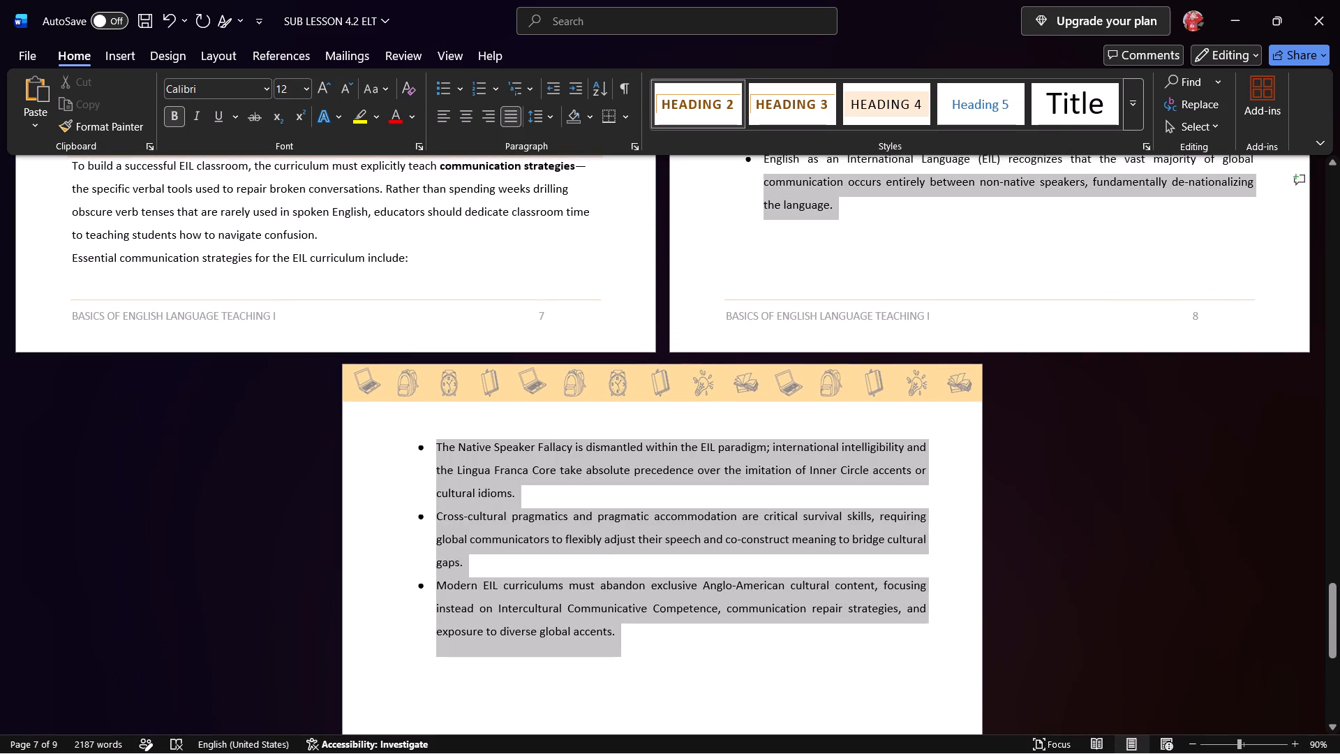
{"action": "left_click_drag", "start_coordinate": [734, 177], "coordinate": [754, 162]}
{"action": "scroll", "coordinate": [660, 195], "scroll_direction": "up", "scroll_amount": 4}
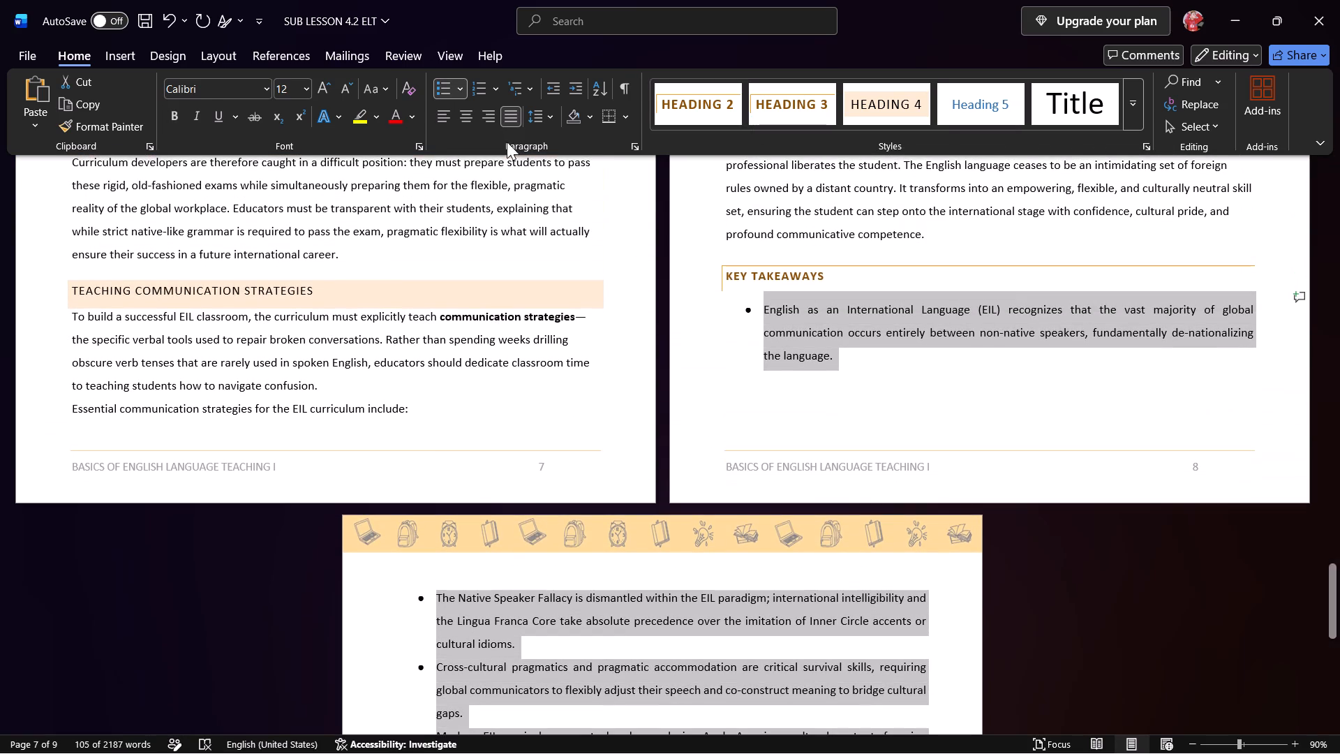
{"action": "double_click", "coordinate": [439, 89]}
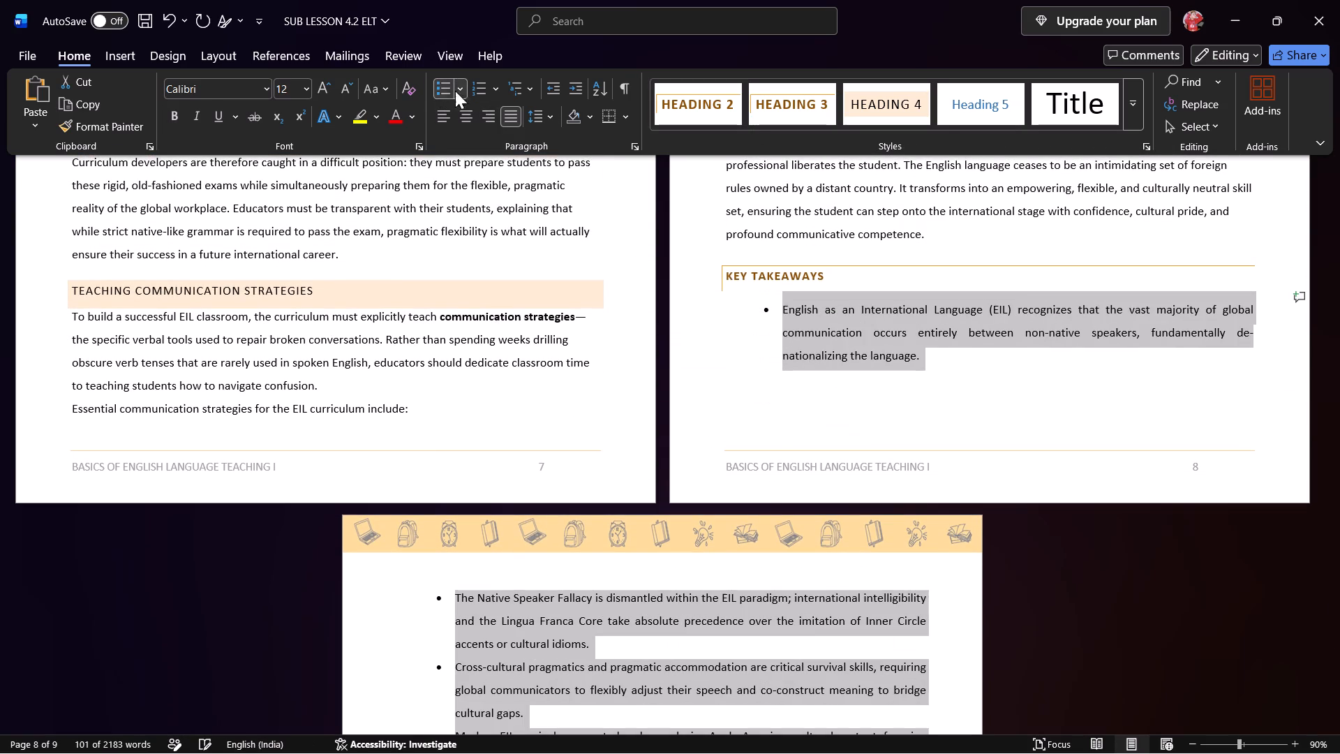
{"action": "left_click", "coordinate": [551, 90]}
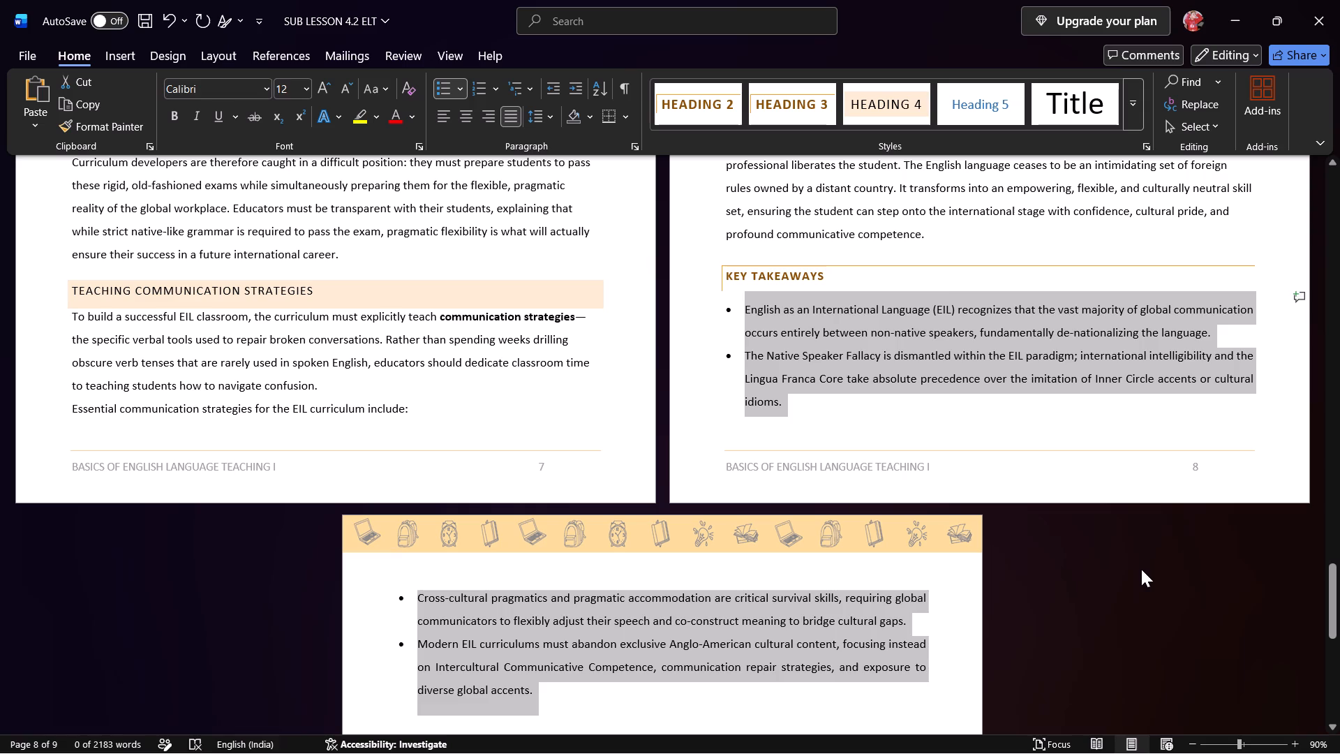
{"action": "left_click", "coordinate": [1140, 569]}
Widen the Modern EIL Paradigm column of the comparison table so the table's outer edge reaches the page's text margin.
{"action": "scroll", "coordinate": [1060, 565], "scroll_direction": "down", "scroll_amount": 3}
{"action": "scroll", "coordinate": [1057, 566], "scroll_direction": "up", "scroll_amount": 9}
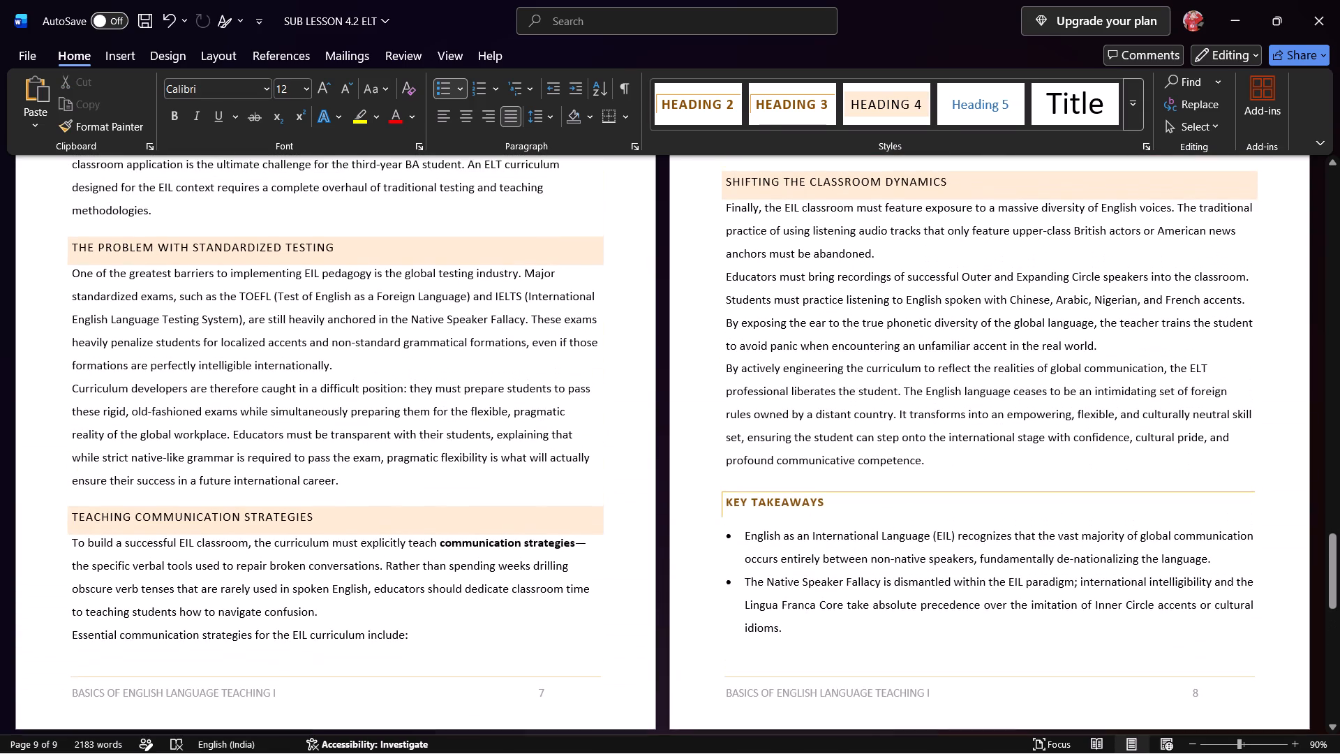
{"action": "left_click_drag", "start_coordinate": [1332, 575], "coordinate": [1308, 429]}
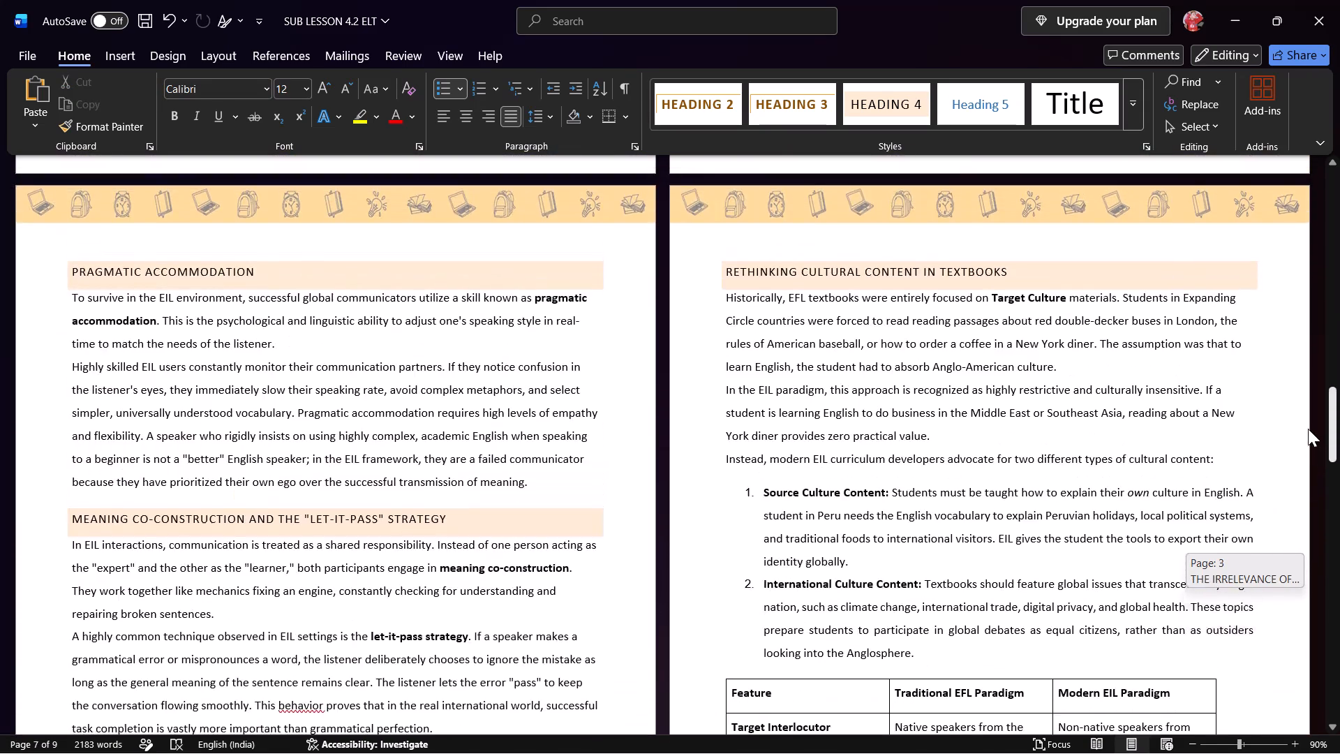
{"action": "left_click_drag", "start_coordinate": [1308, 429], "coordinate": [1330, 602]}
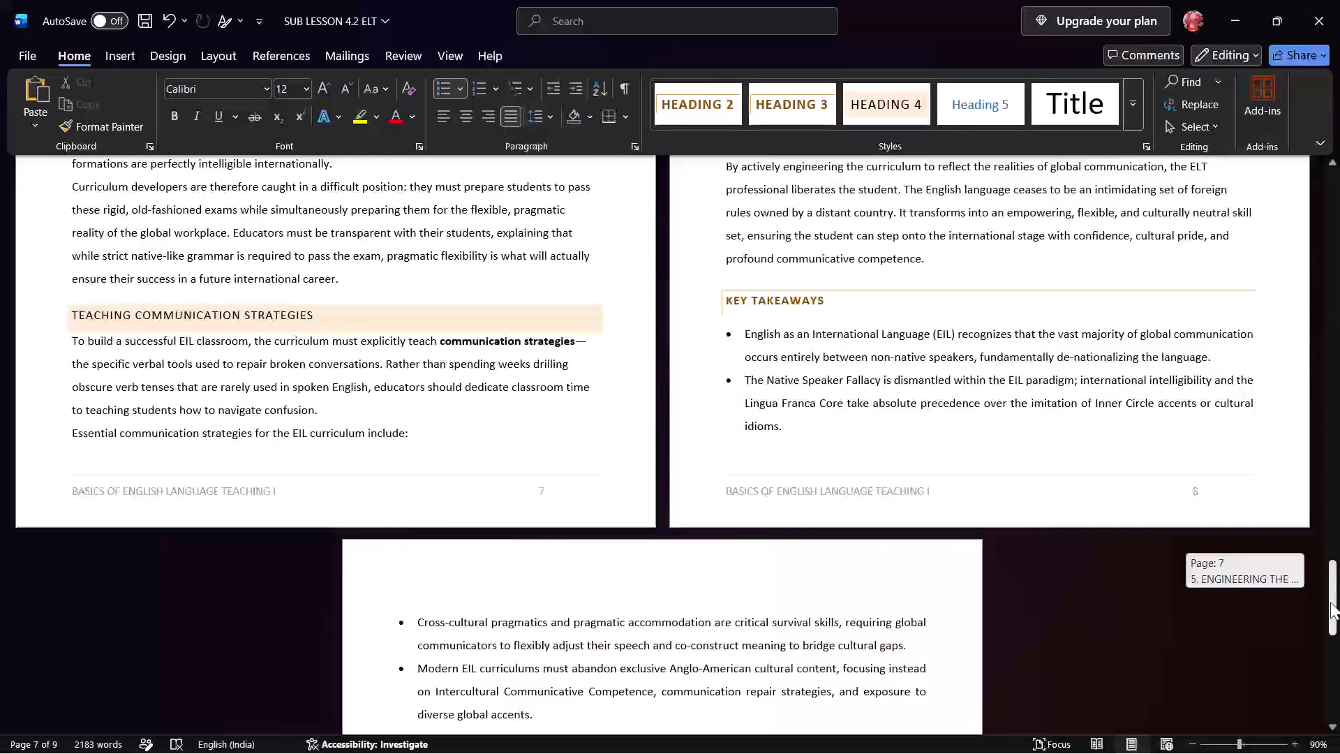
{"action": "left_click_drag", "start_coordinate": [1330, 602], "coordinate": [1311, 526]}
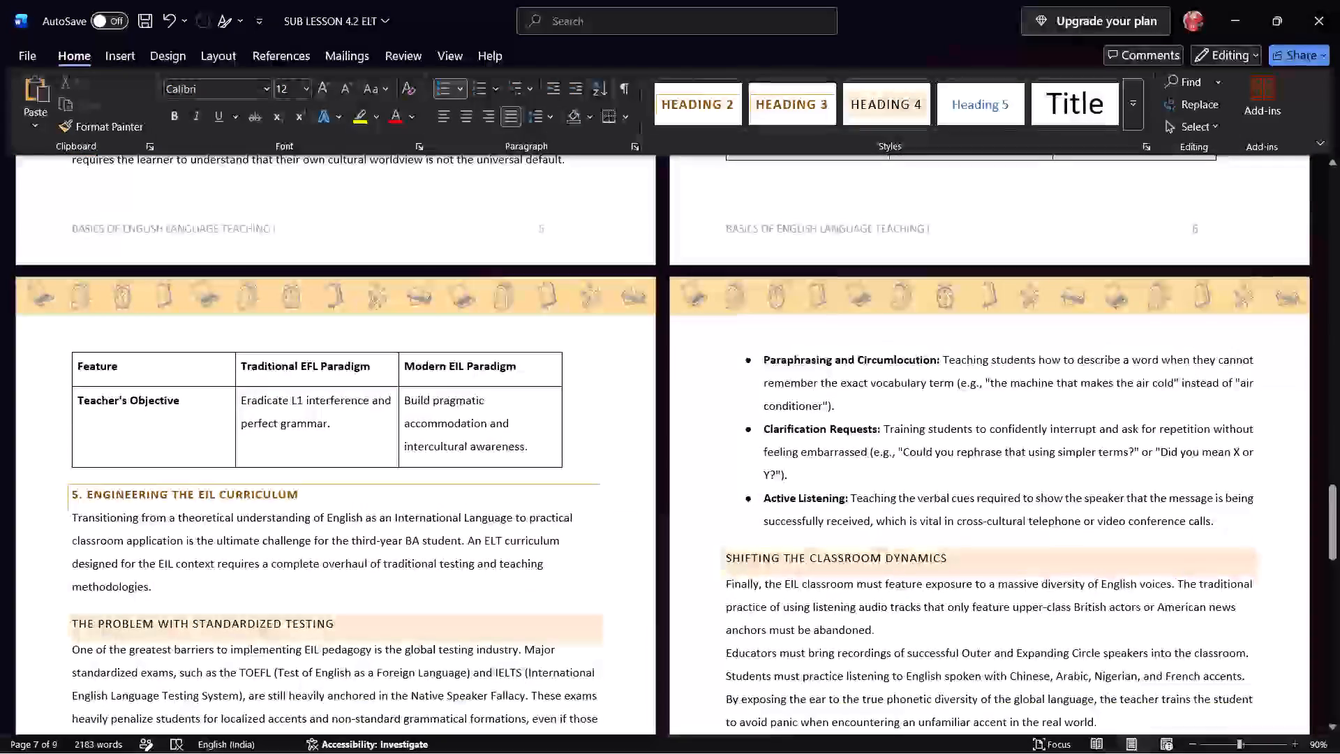
{"action": "scroll", "coordinate": [863, 625], "scroll_direction": "up", "scroll_amount": 3}
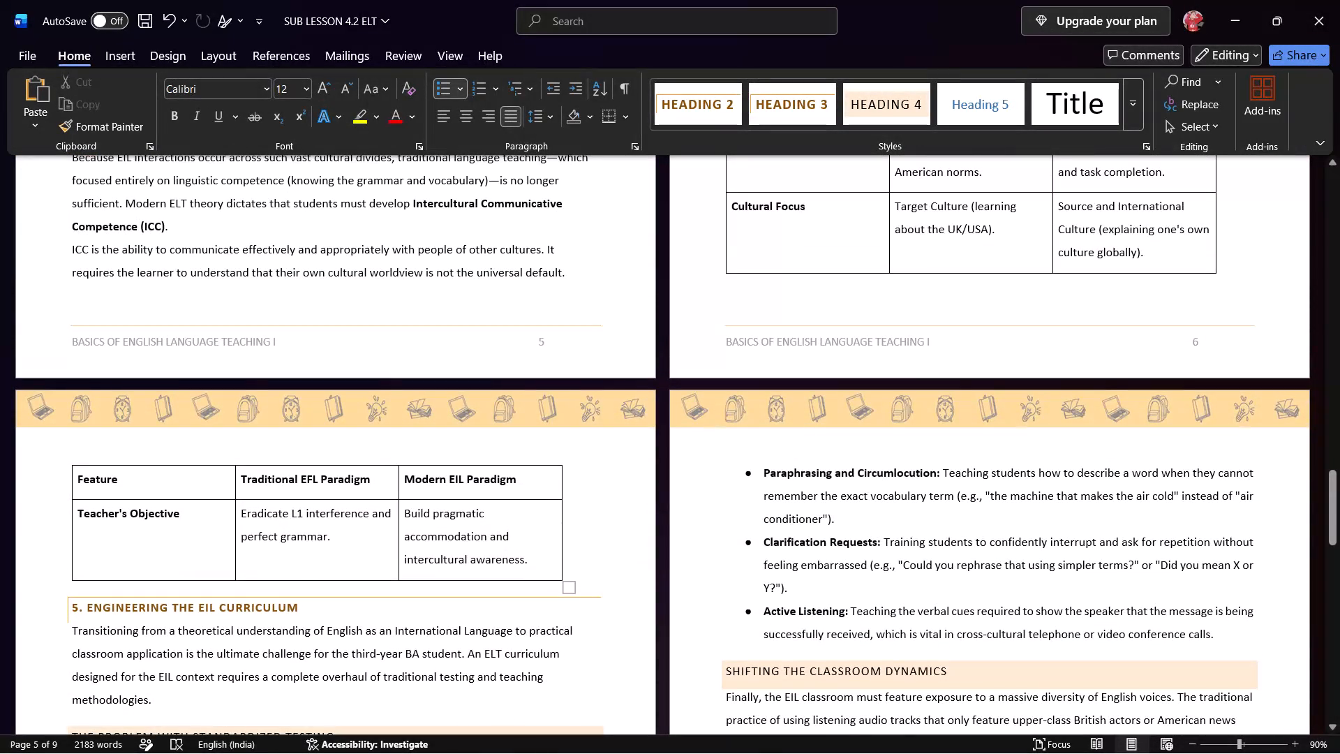
{"action": "left_click_drag", "start_coordinate": [562, 522], "coordinate": [600, 526]}
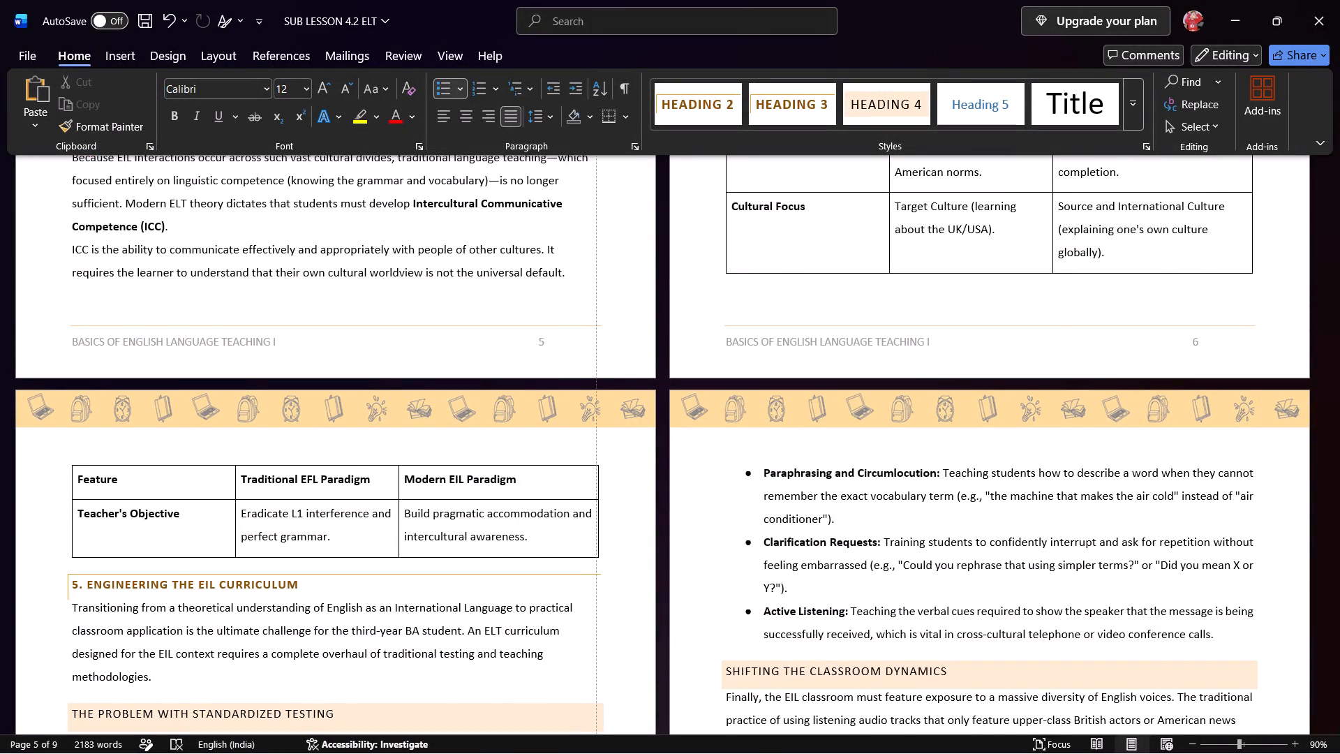
{"action": "left_click_drag", "start_coordinate": [600, 526], "coordinate": [605, 528]}
Narrow the table's Feature column in favour of Traditional EFL Paradigm, keeping Standard of Correctness on one line.
{"action": "scroll", "coordinate": [604, 528], "scroll_direction": "up", "scroll_amount": 3}
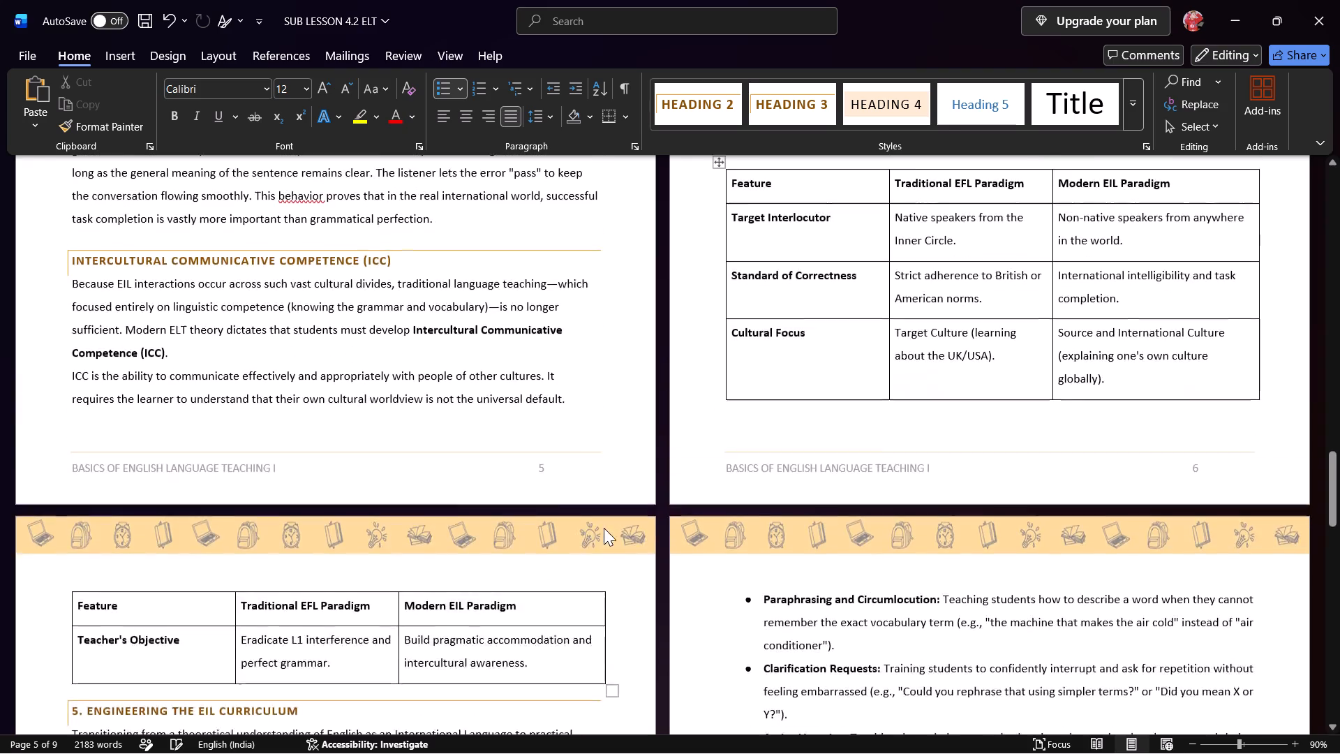
{"action": "scroll", "coordinate": [604, 528], "scroll_direction": "up", "scroll_amount": 4}
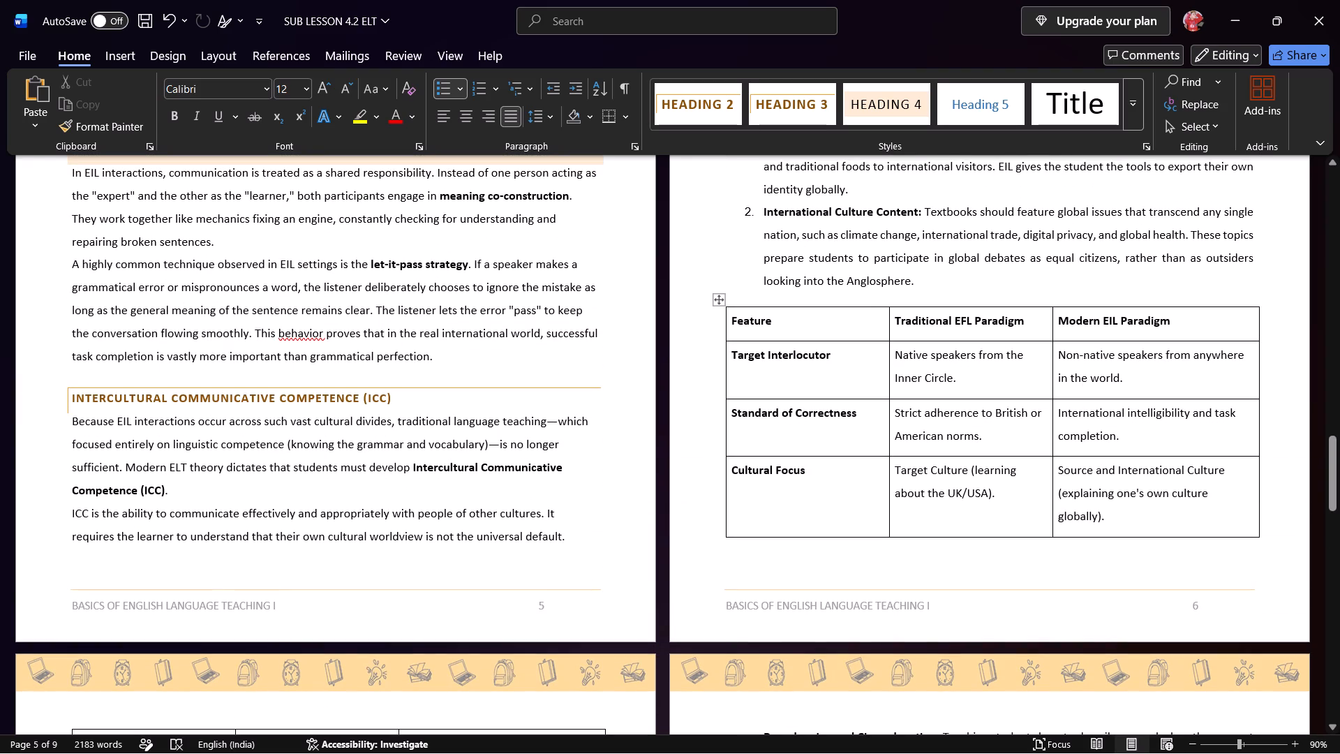
{"action": "left_click_drag", "start_coordinate": [888, 323], "coordinate": [862, 326]}
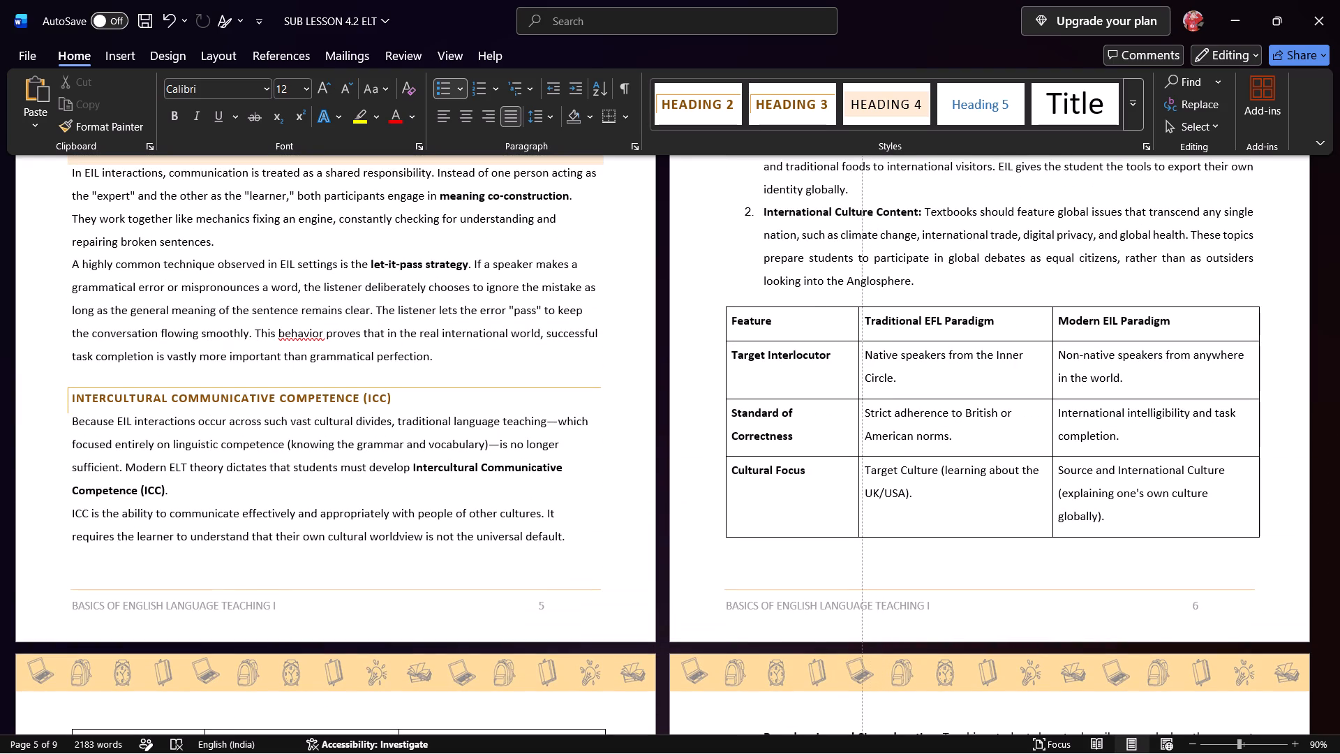
{"action": "left_click_drag", "start_coordinate": [862, 326], "coordinate": [865, 326]}
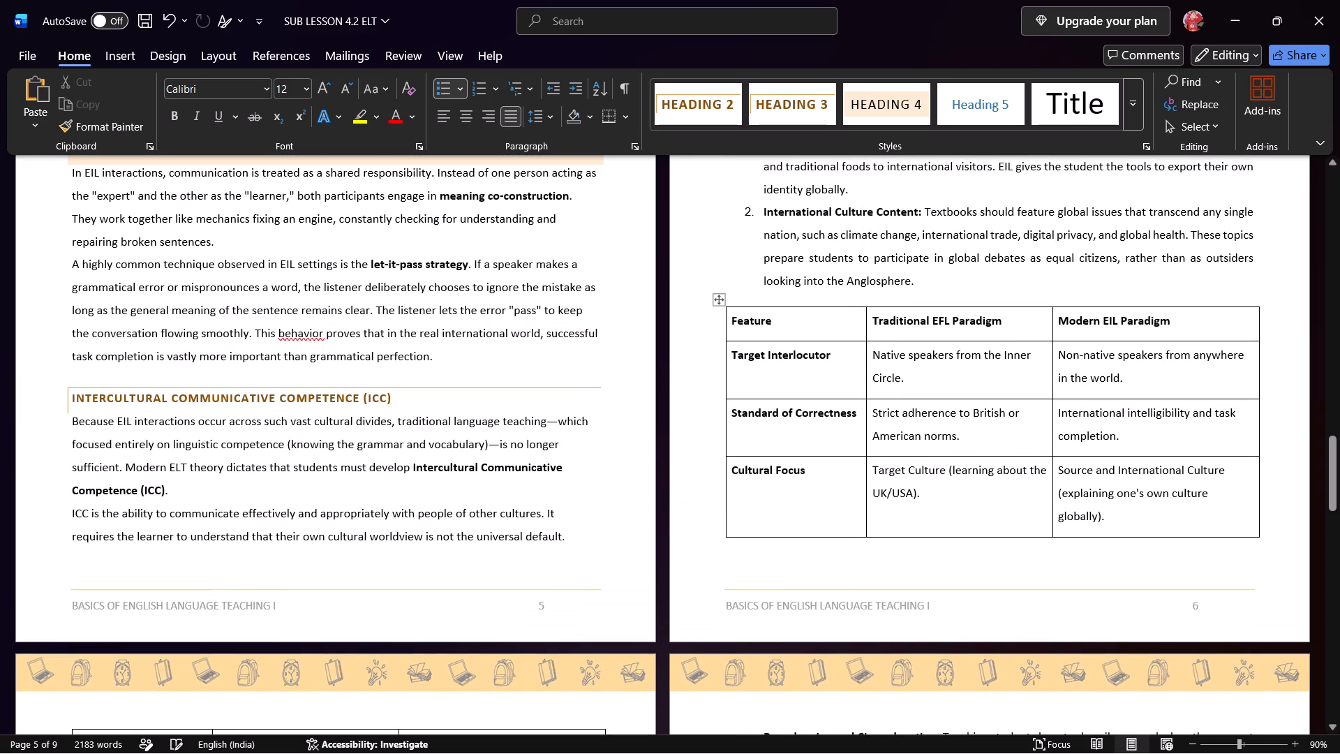
Review the document's layout from the cultural content section to the last page and back to the cover.
{"action": "scroll", "coordinate": [886, 361], "scroll_direction": "up", "scroll_amount": 7}
{"action": "scroll", "coordinate": [886, 361], "scroll_direction": "down", "scroll_amount": 4}
{"action": "scroll", "coordinate": [886, 361], "scroll_direction": "up", "scroll_amount": 2}
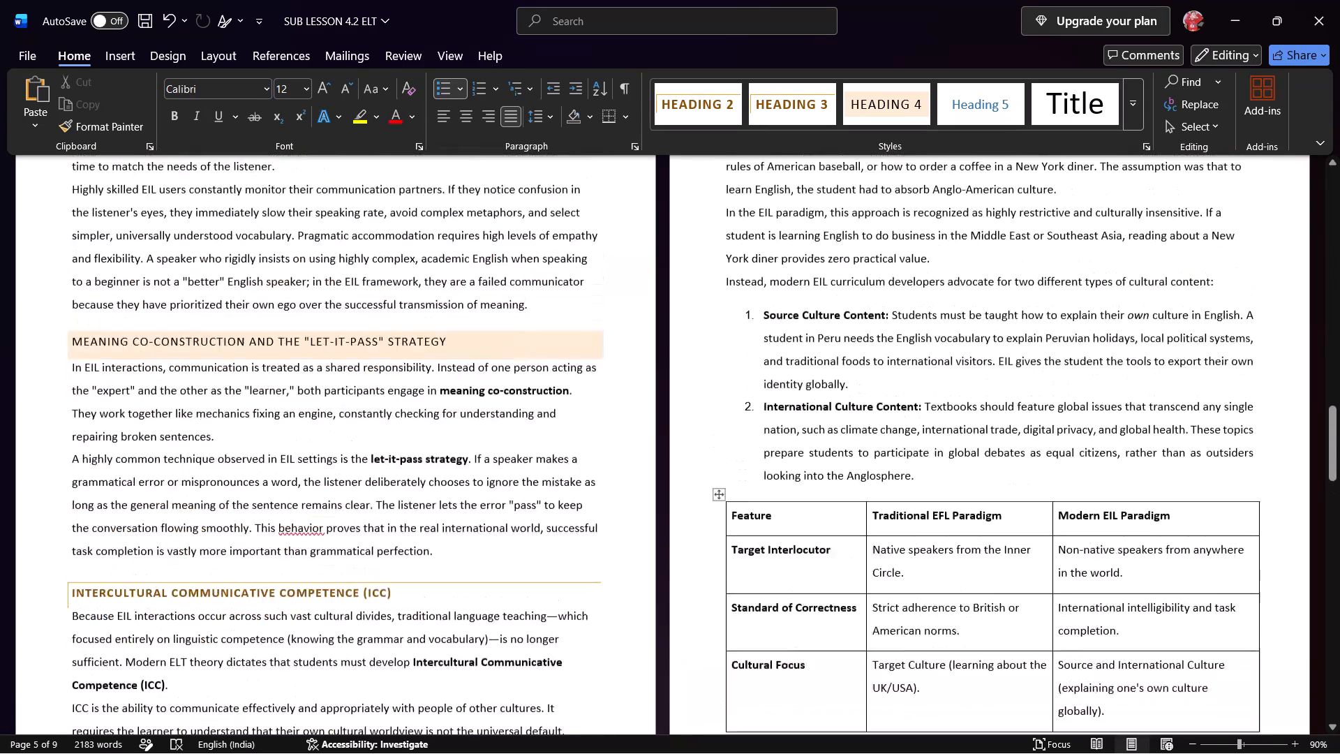
{"action": "scroll", "coordinate": [886, 361], "scroll_direction": "up", "scroll_amount": 6}
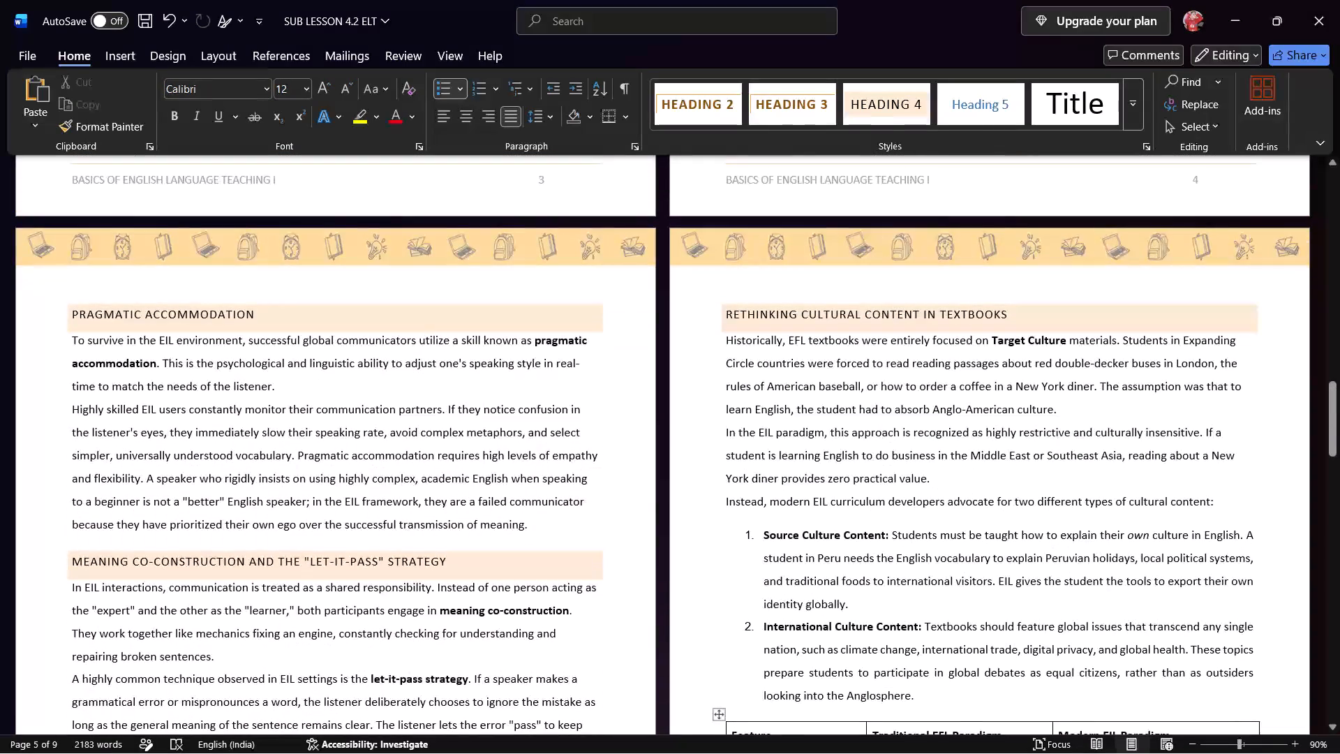
{"action": "left_click_drag", "start_coordinate": [1226, 500], "coordinate": [873, 531]}
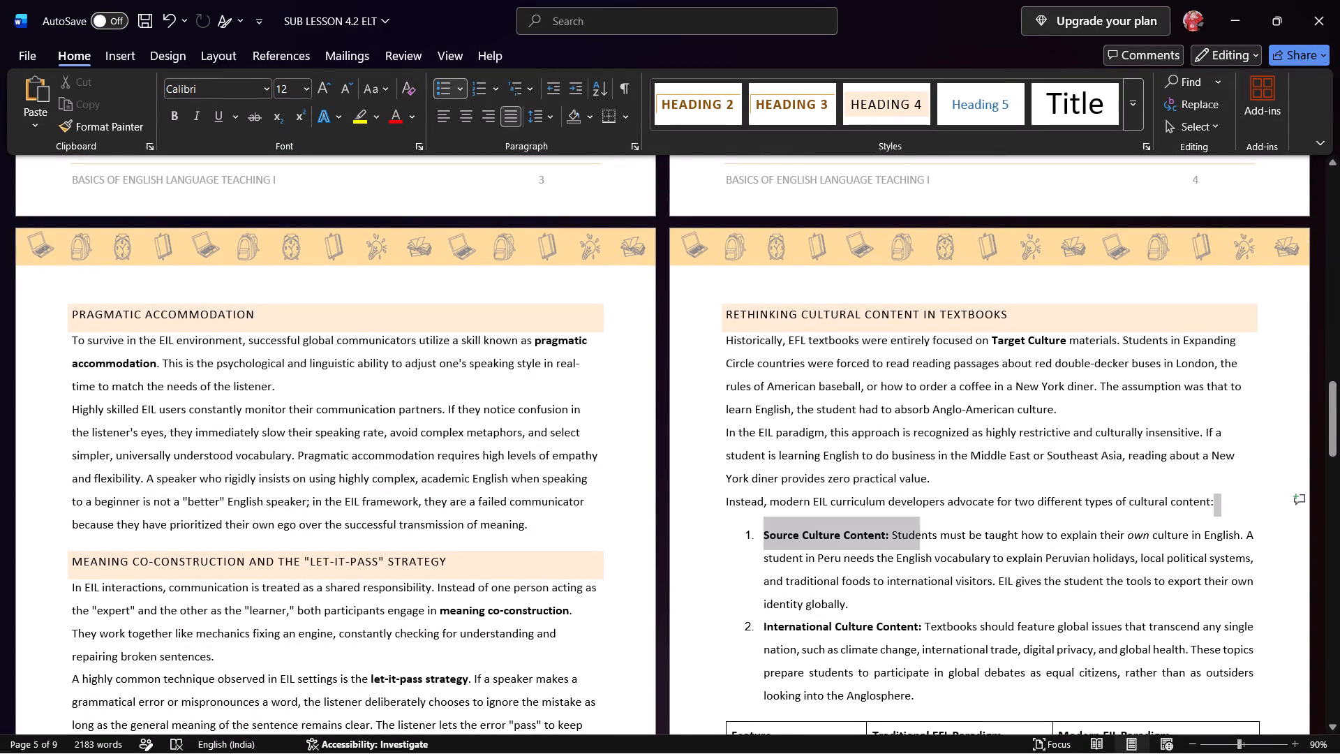
{"action": "left_click_drag", "start_coordinate": [873, 531], "coordinate": [738, 515]}
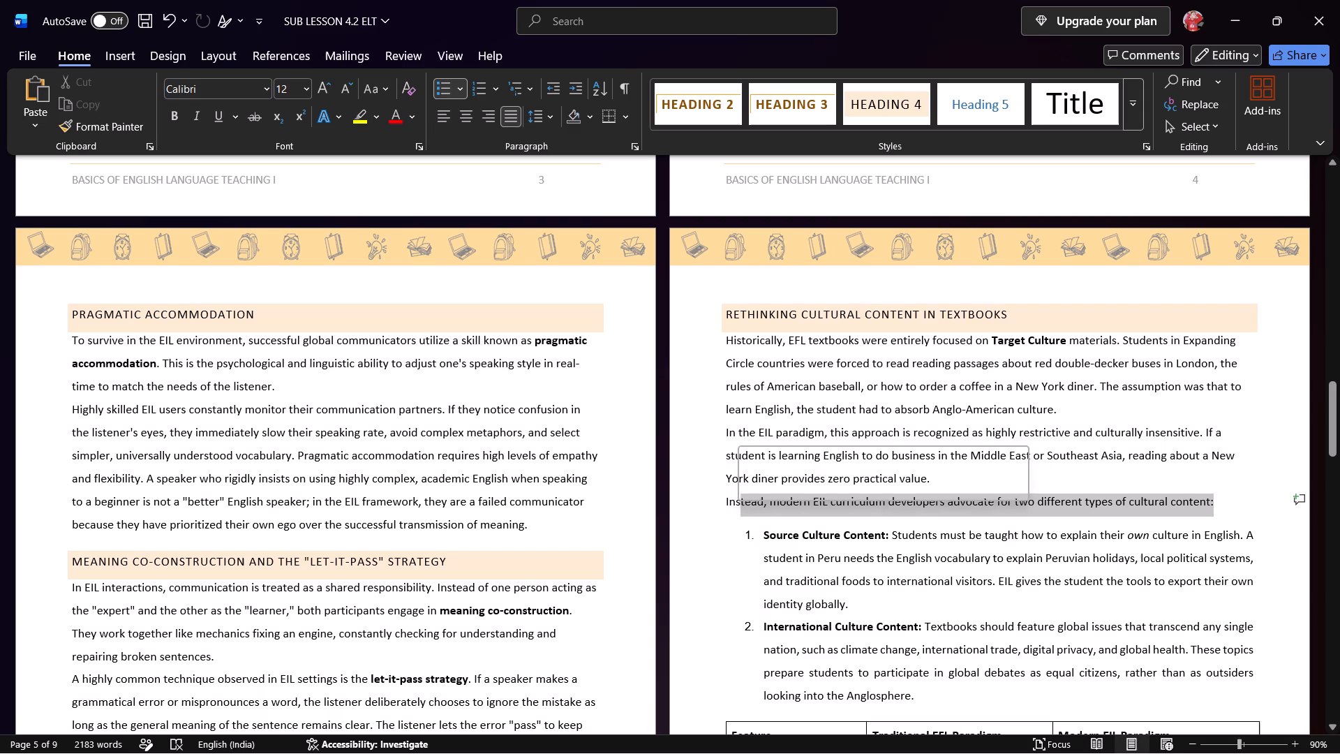
{"action": "left_click", "coordinate": [1092, 473]}
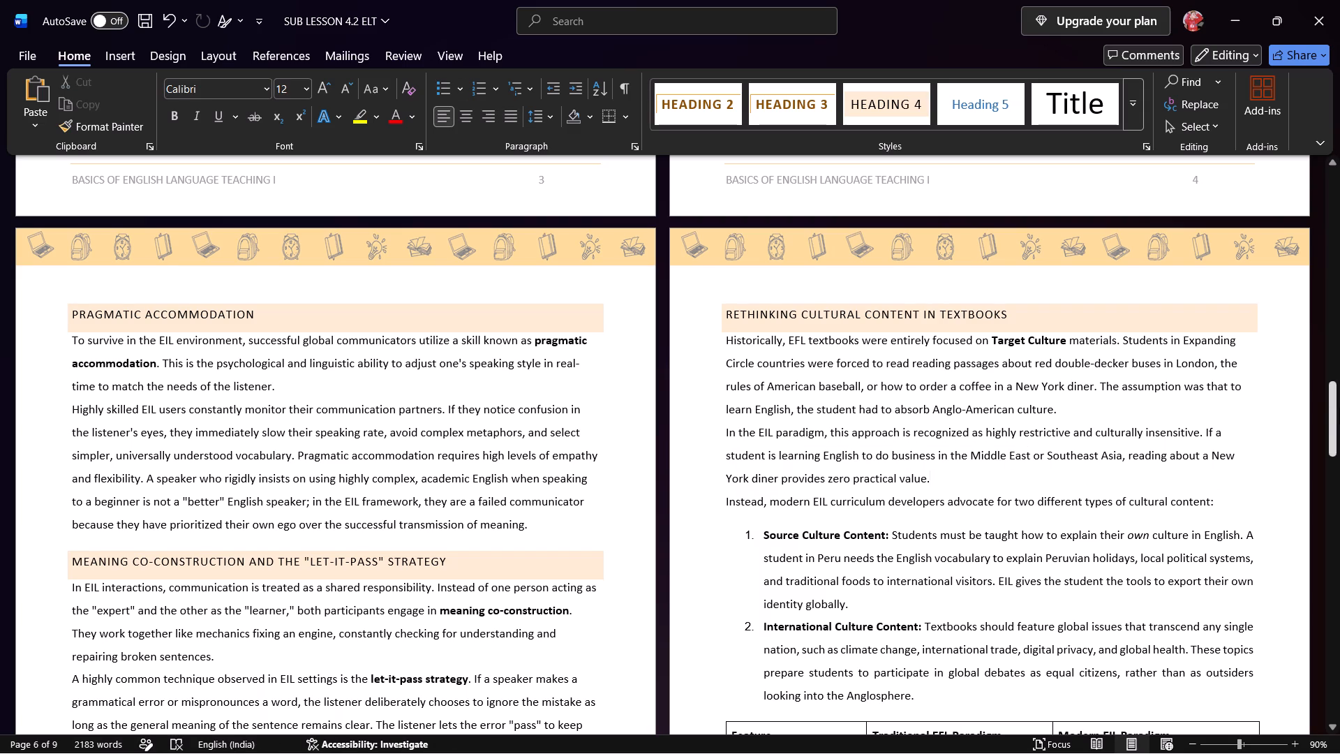
{"action": "left_click_drag", "start_coordinate": [1334, 408], "coordinate": [1337, 652]}
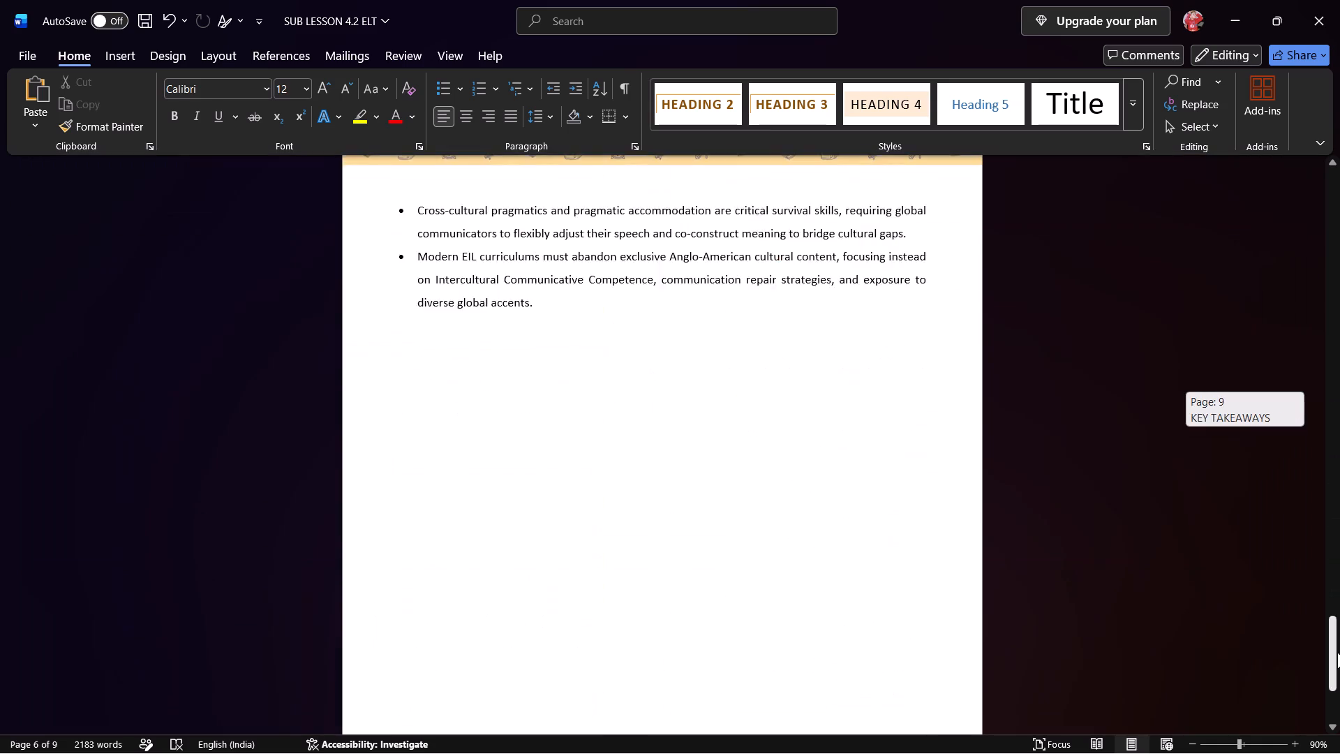
{"action": "left_click_drag", "start_coordinate": [1337, 652], "coordinate": [1275, 436]}
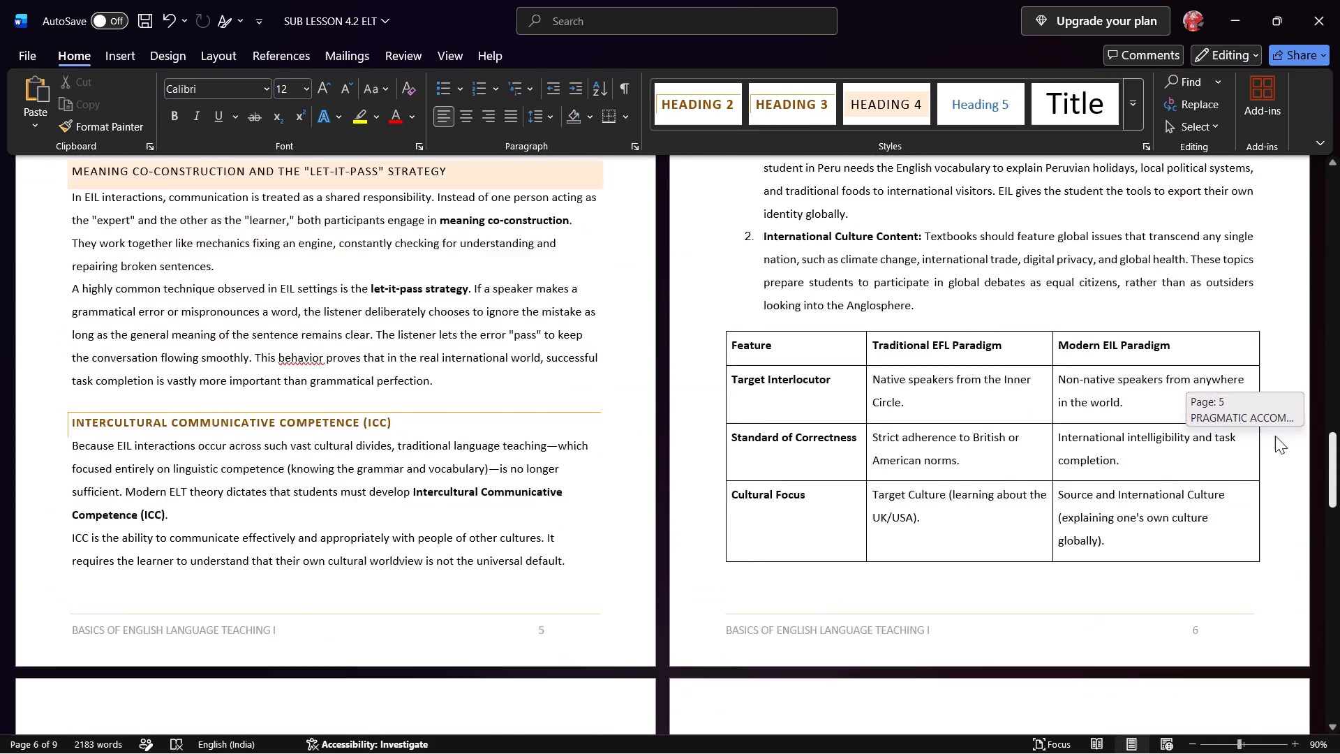
{"action": "left_click_drag", "start_coordinate": [1275, 436], "coordinate": [1217, 173]}
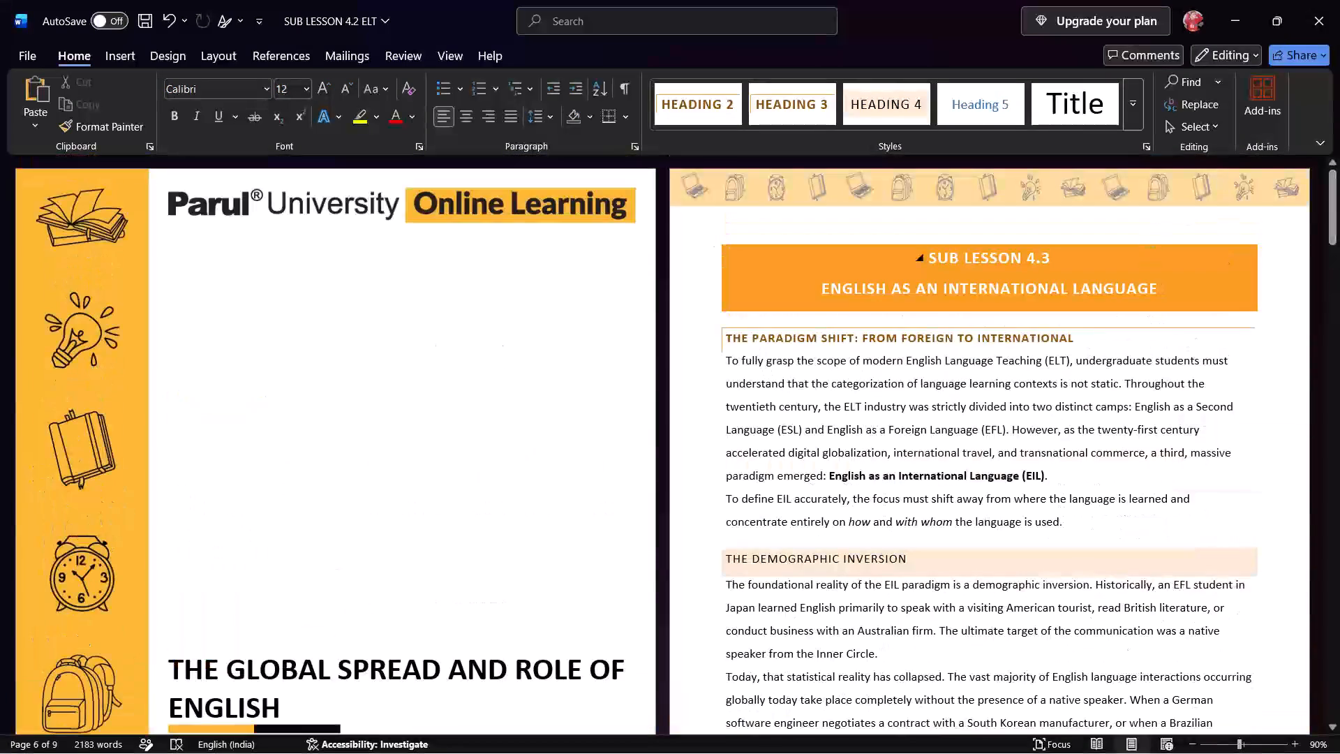
Save a copy of the document in Downloads as SUB LESSON 4.3 ELT, reusing the lesson number from the title banner.
{"action": "left_click_drag", "start_coordinate": [1073, 269], "coordinate": [954, 268]}
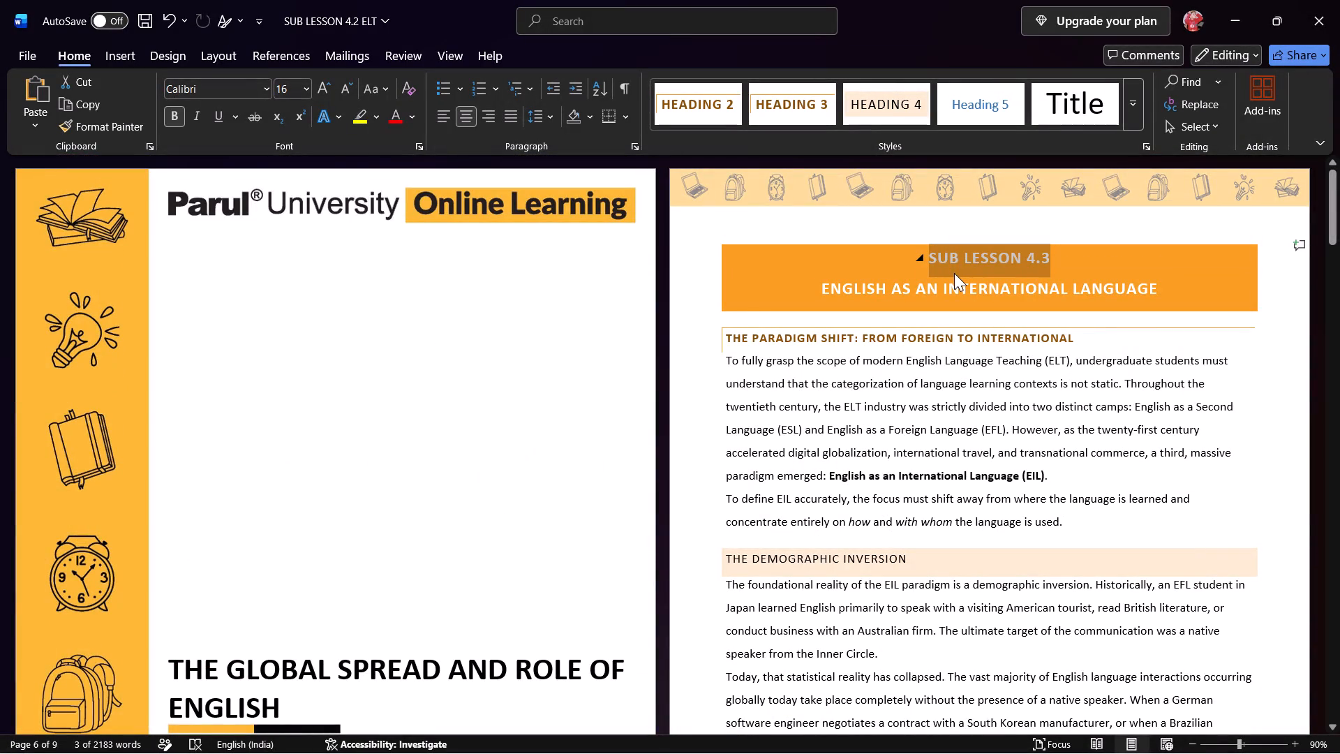
{"action": "key", "text": "ctrl+c"}
{"action": "left_click", "coordinate": [33, 53]}
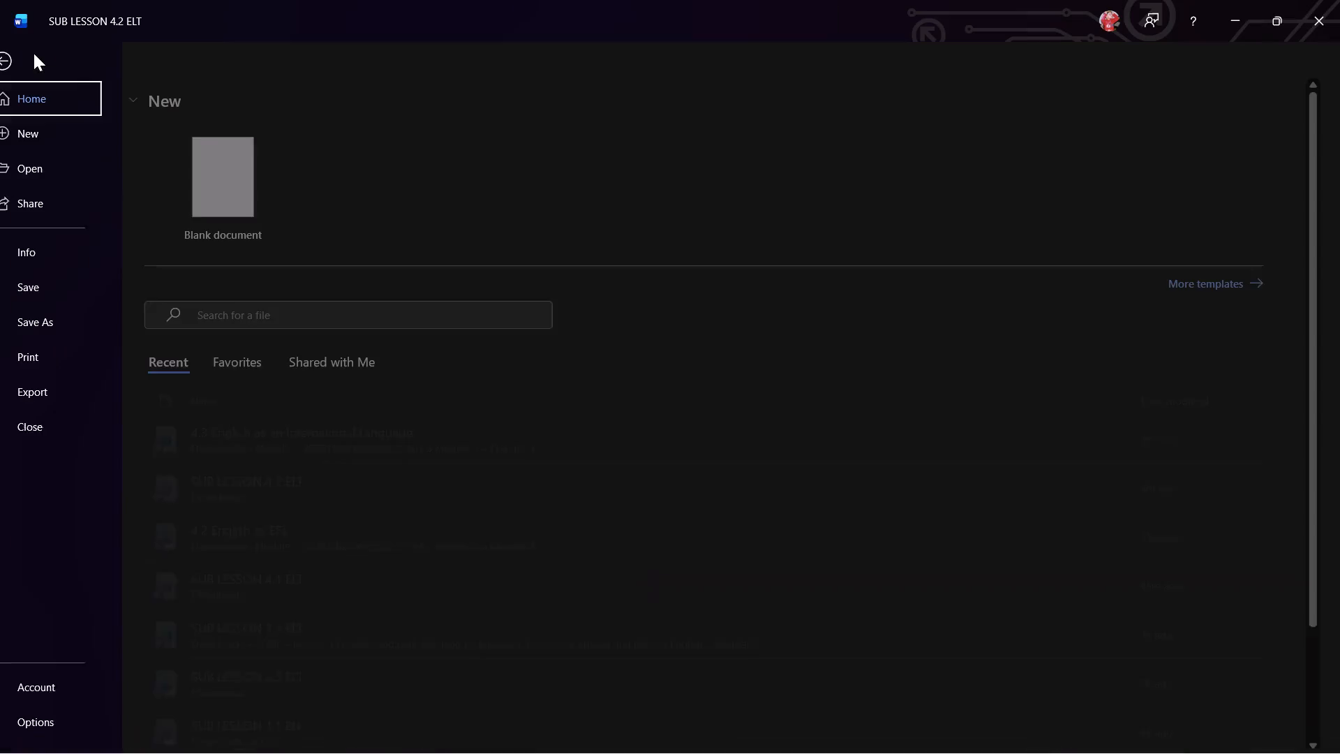
{"action": "left_click", "coordinate": [68, 390]}
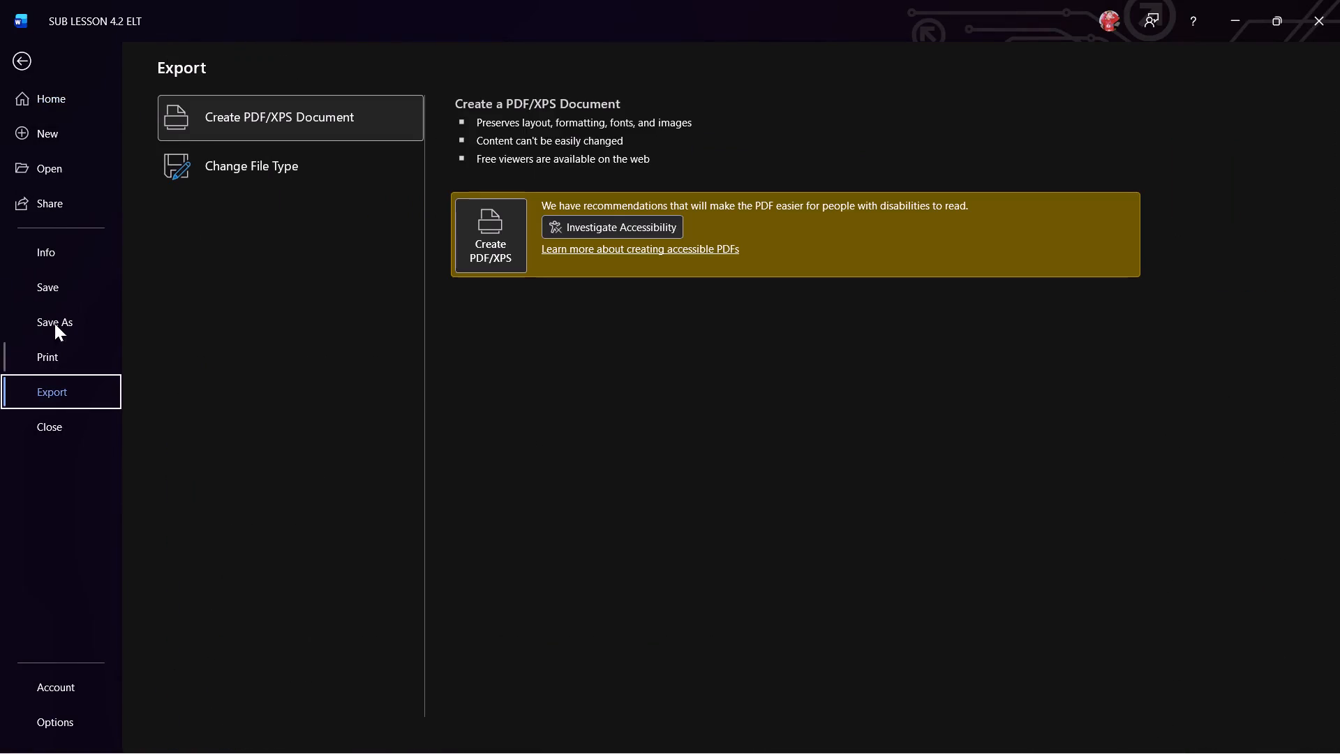
{"action": "left_click", "coordinate": [54, 323]}
{"action": "left_click", "coordinate": [629, 234]}
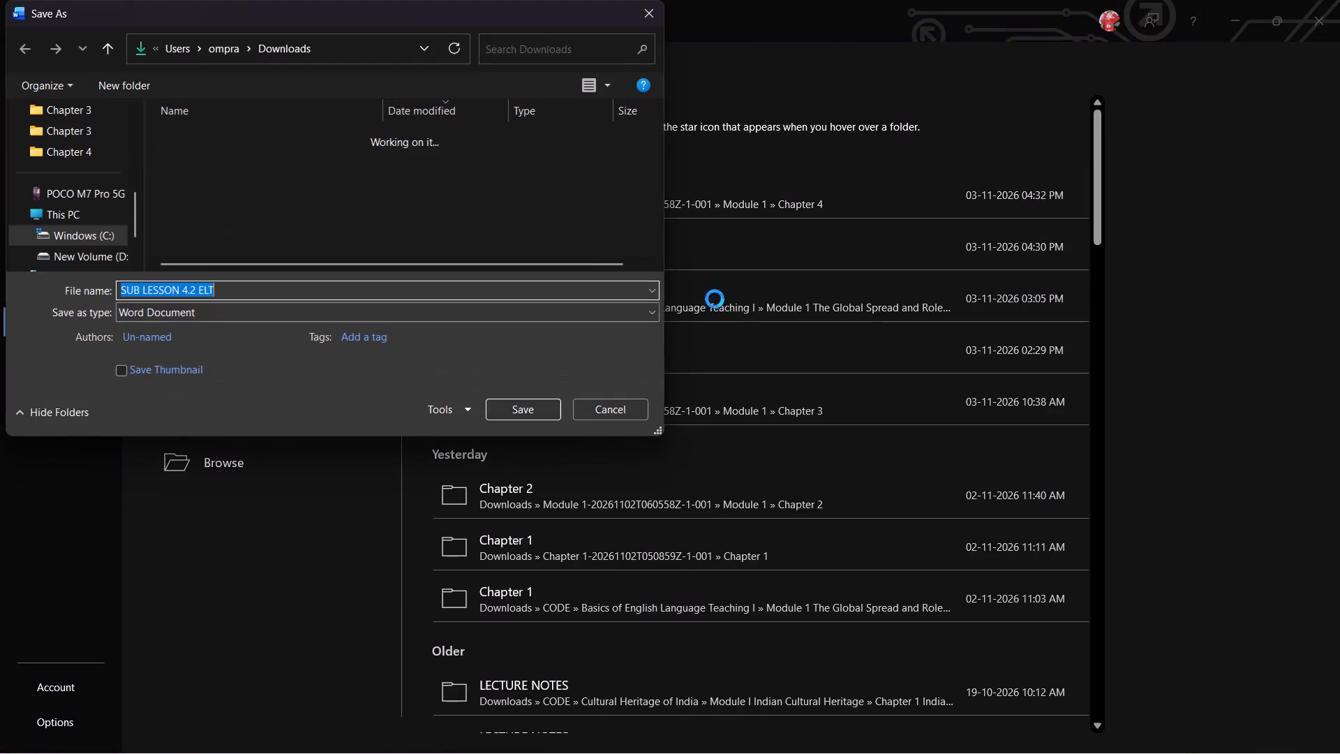
{"action": "key", "text": "BackSpace"}
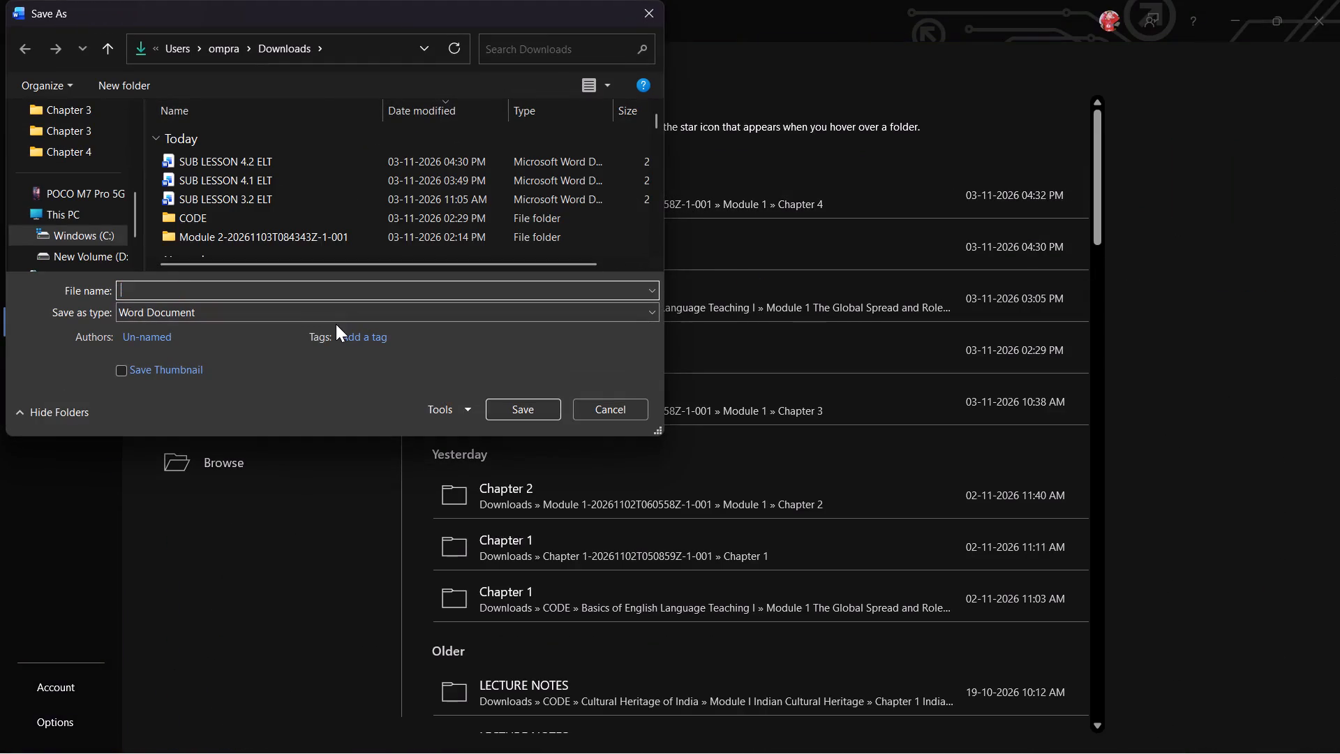
{"action": "key", "text": "ctrl+v"}
{"action": "key", "text": "space"}
{"action": "type", "text": "elt"}
{"action": "key", "text": "BackSpace"}
{"action": "key", "text": "BackSpace"}
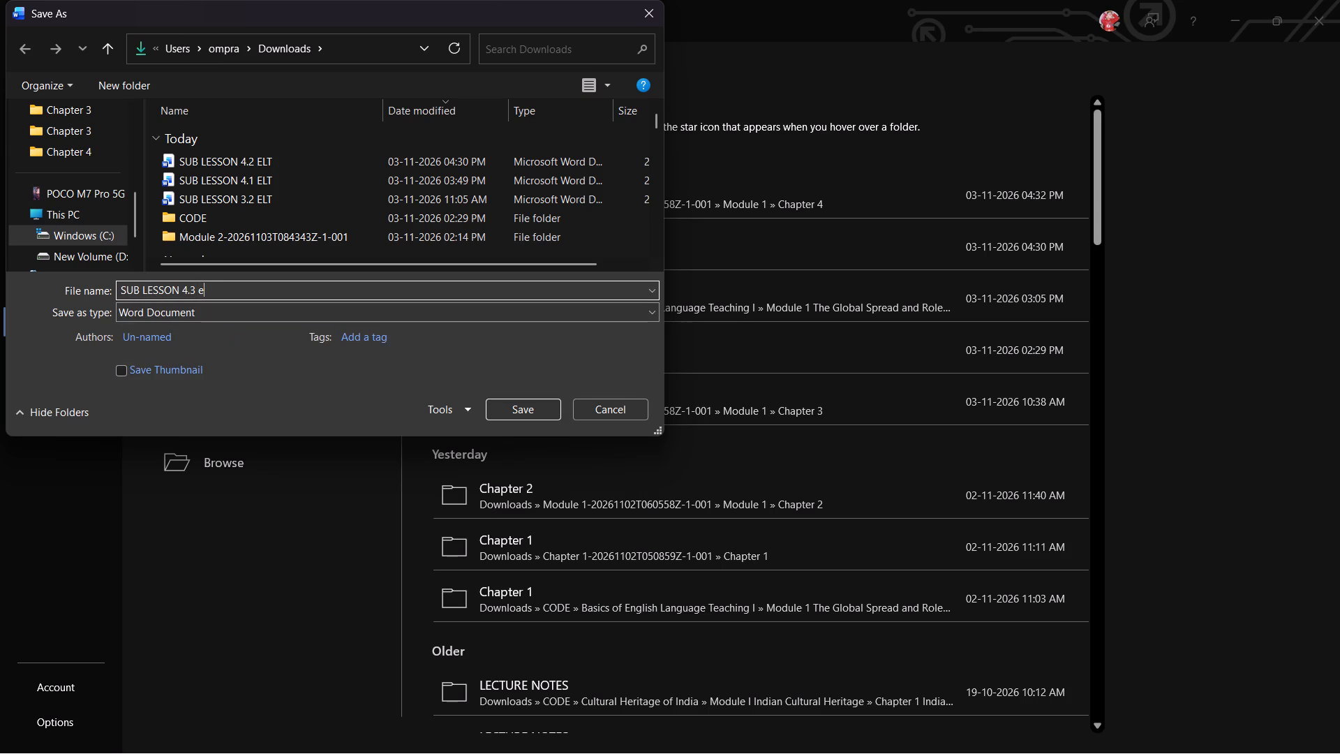
{"action": "key", "text": "BackSpace"}
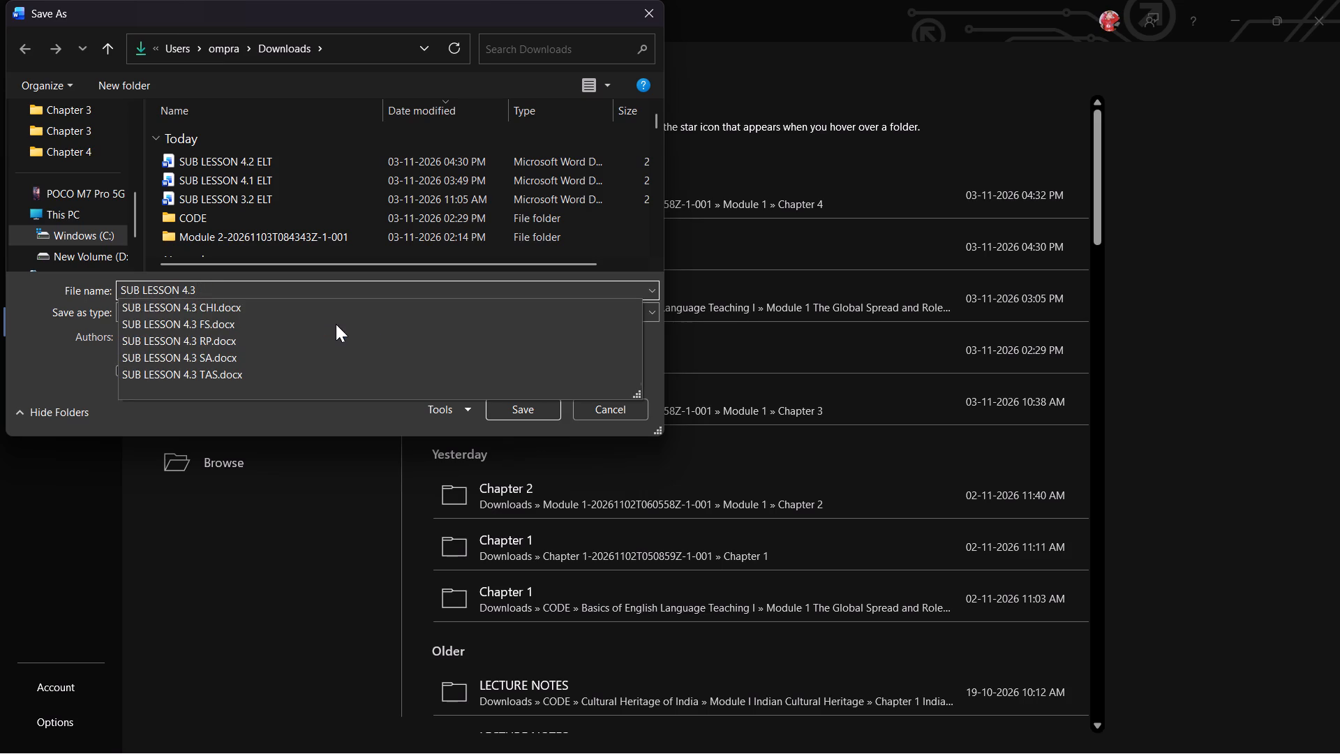
{"action": "type", "text": "ELT"}
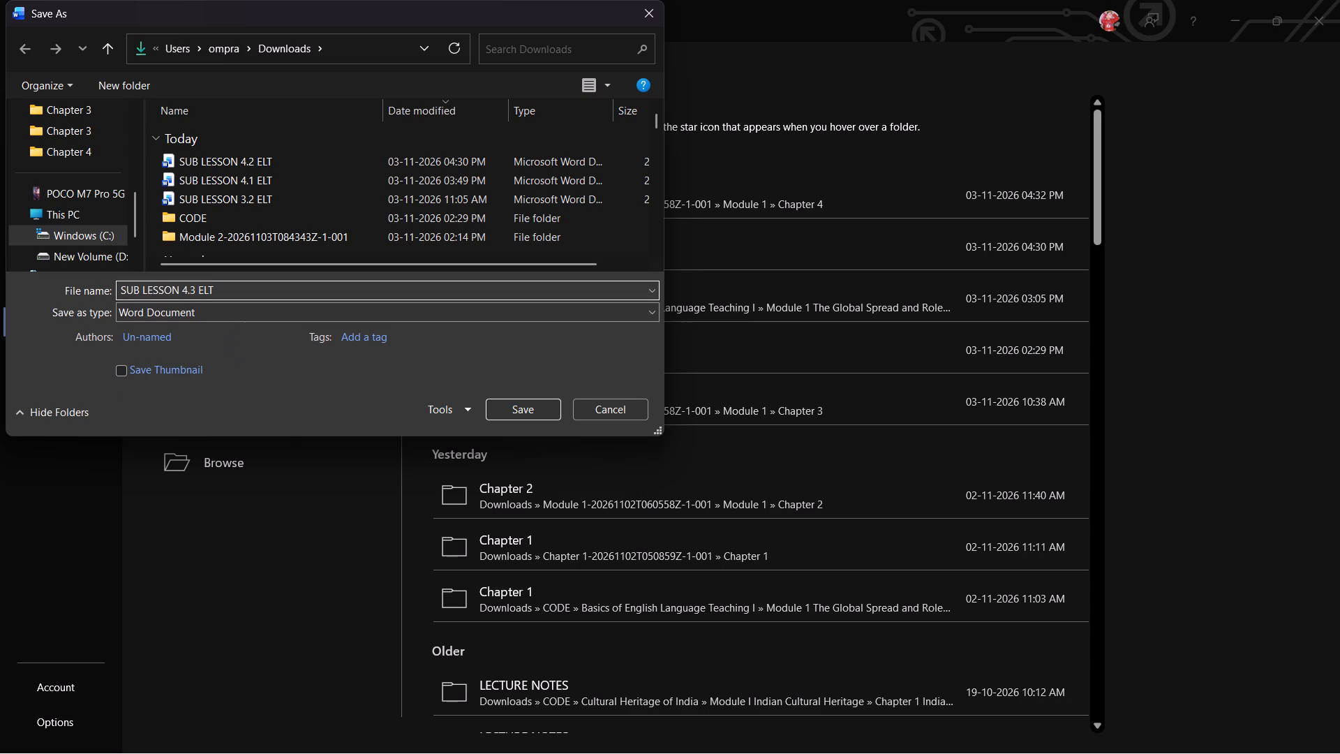
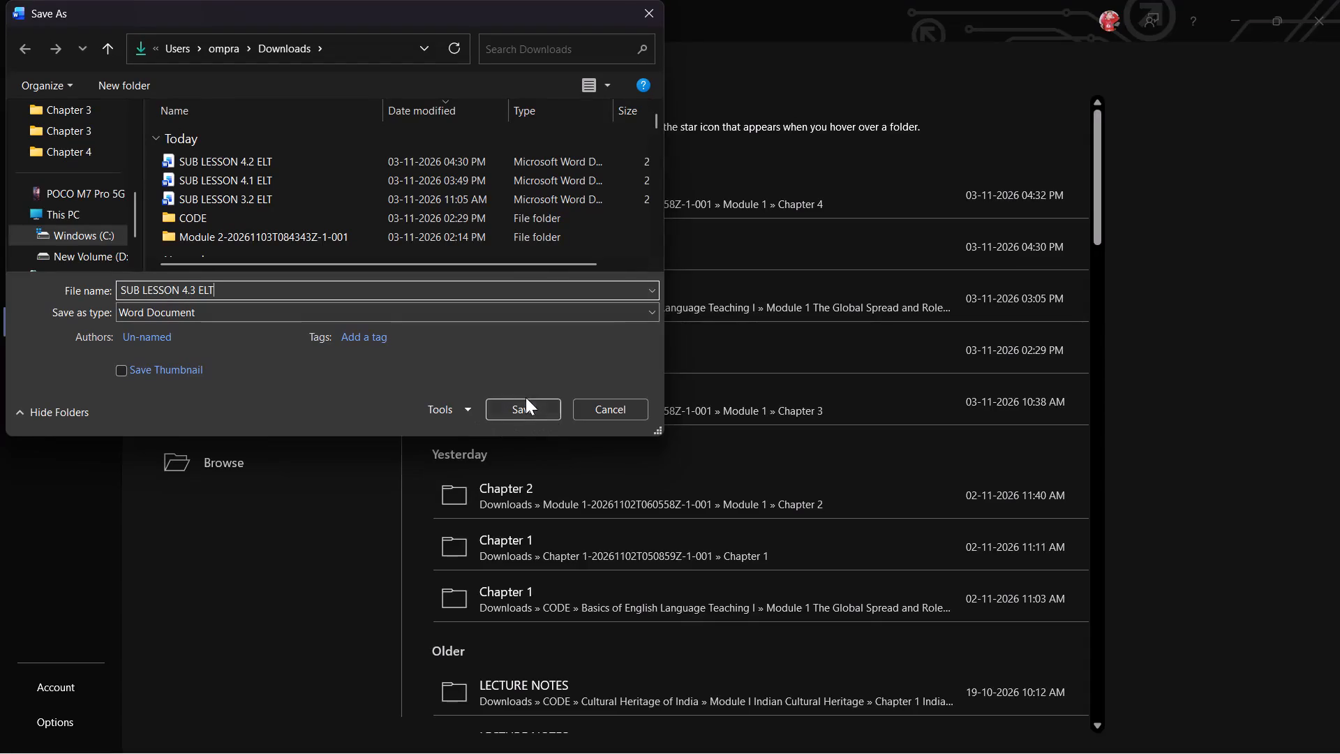
Complete saving the document in Downloads as SUB LESSON 4.3 ELT in Word Document format.
{"action": "left_click", "coordinate": [514, 405]}
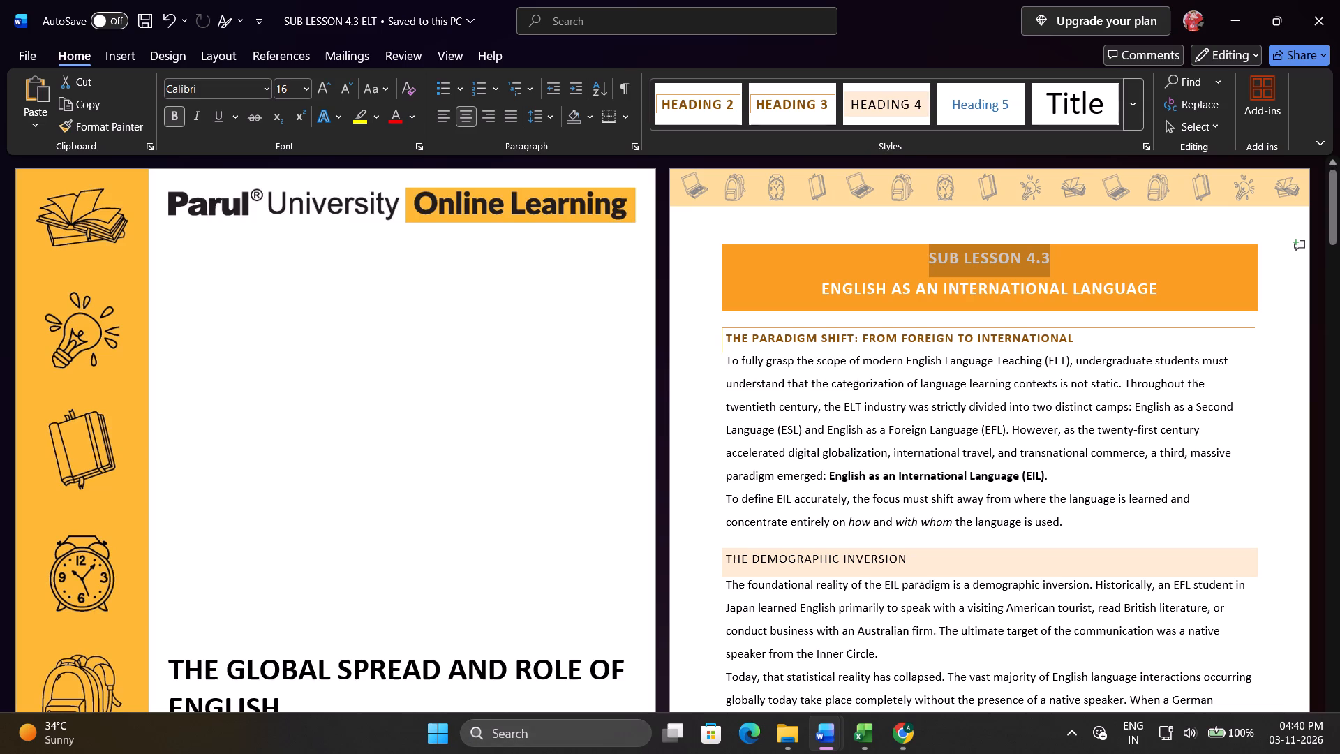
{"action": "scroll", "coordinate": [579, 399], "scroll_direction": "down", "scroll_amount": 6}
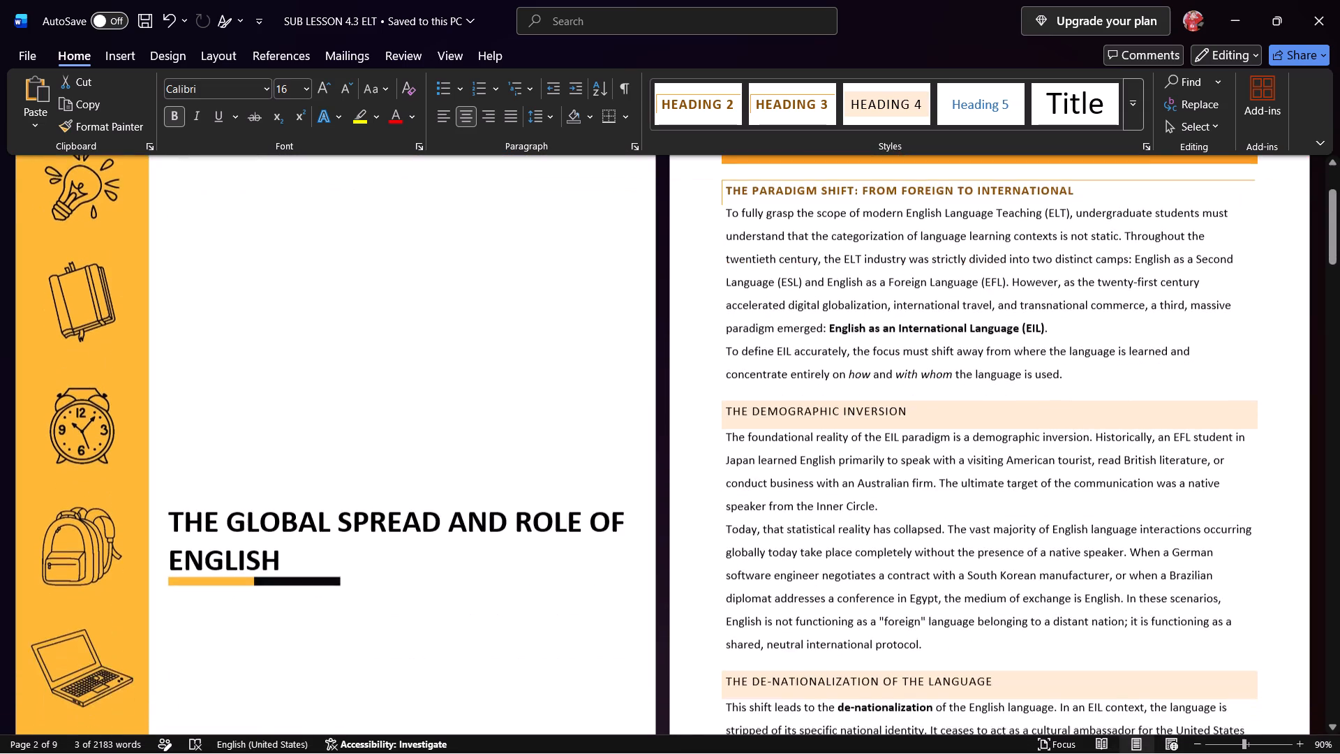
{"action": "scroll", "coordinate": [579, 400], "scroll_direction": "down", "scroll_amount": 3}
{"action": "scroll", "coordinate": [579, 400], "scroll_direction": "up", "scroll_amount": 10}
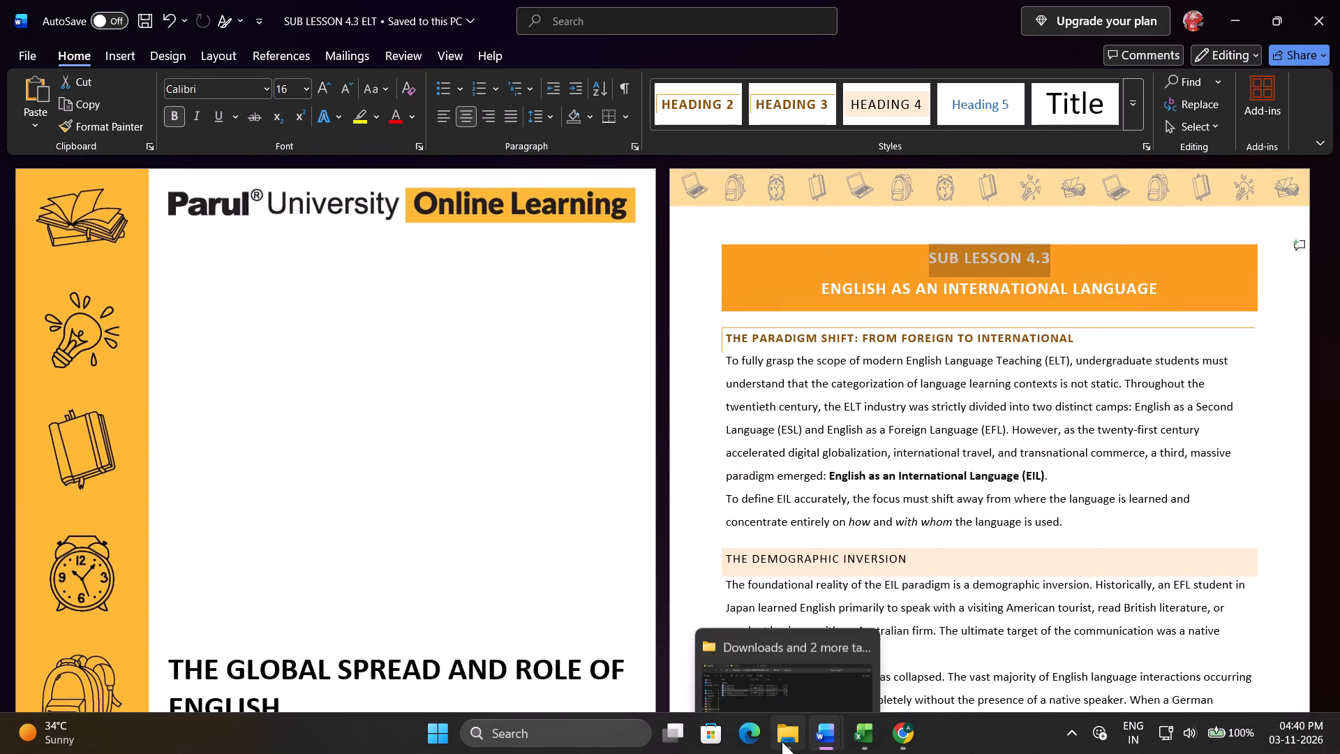
In File Explorer, copy SUB LESSON 4.3 ELT from Downloads into CODE's Chapter 4 folder under Module 1 The Global Spread and Role of English.
{"action": "left_click", "coordinate": [784, 730]}
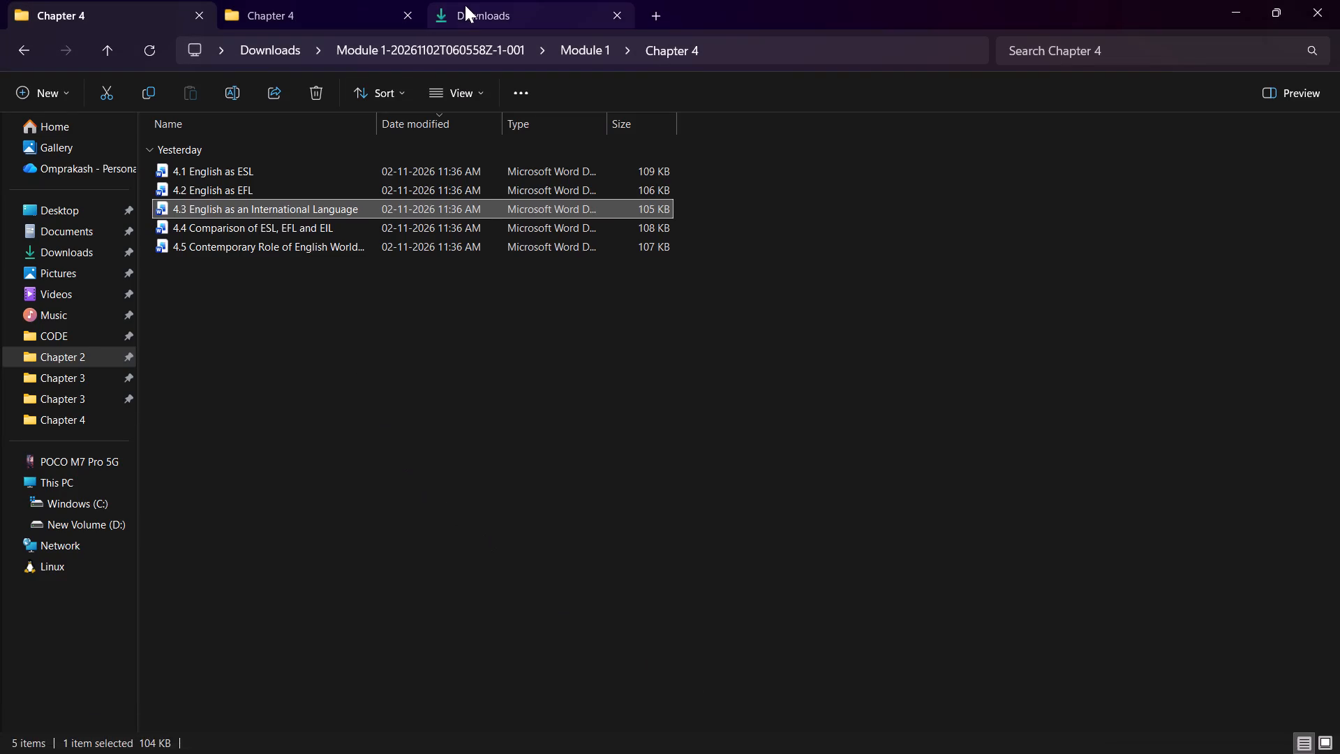
{"action": "left_click", "coordinate": [466, 4]}
{"action": "left_click", "coordinate": [147, 58]}
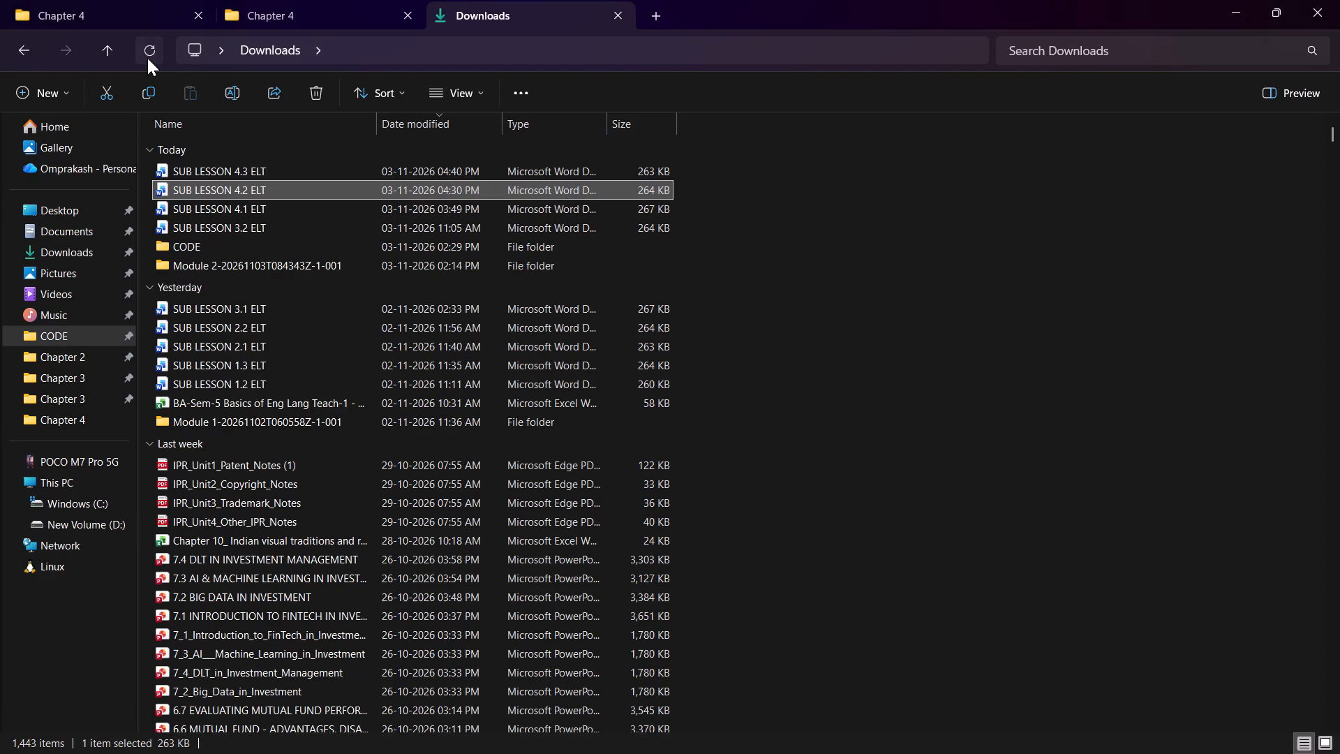
{"action": "left_click", "coordinate": [211, 167]}
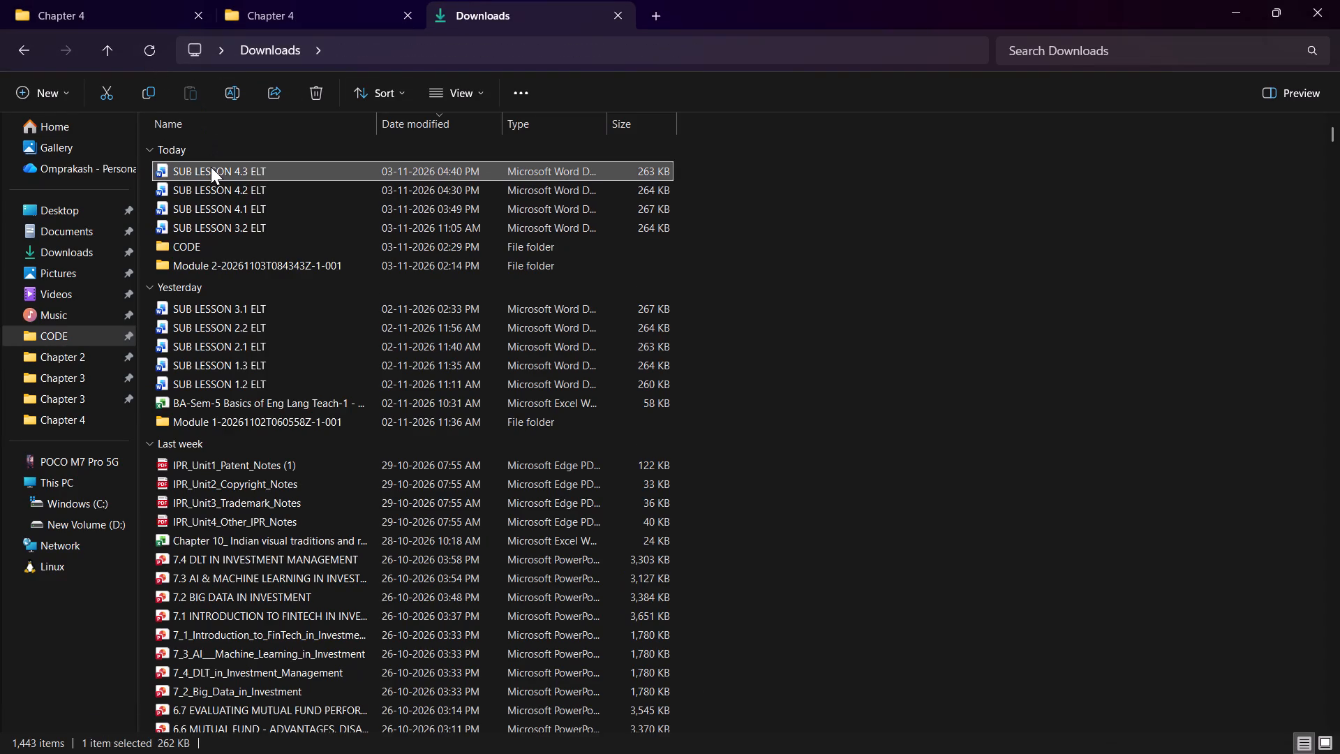
{"action": "left_click", "coordinate": [154, 96]}
{"action": "left_click", "coordinate": [139, 20]}
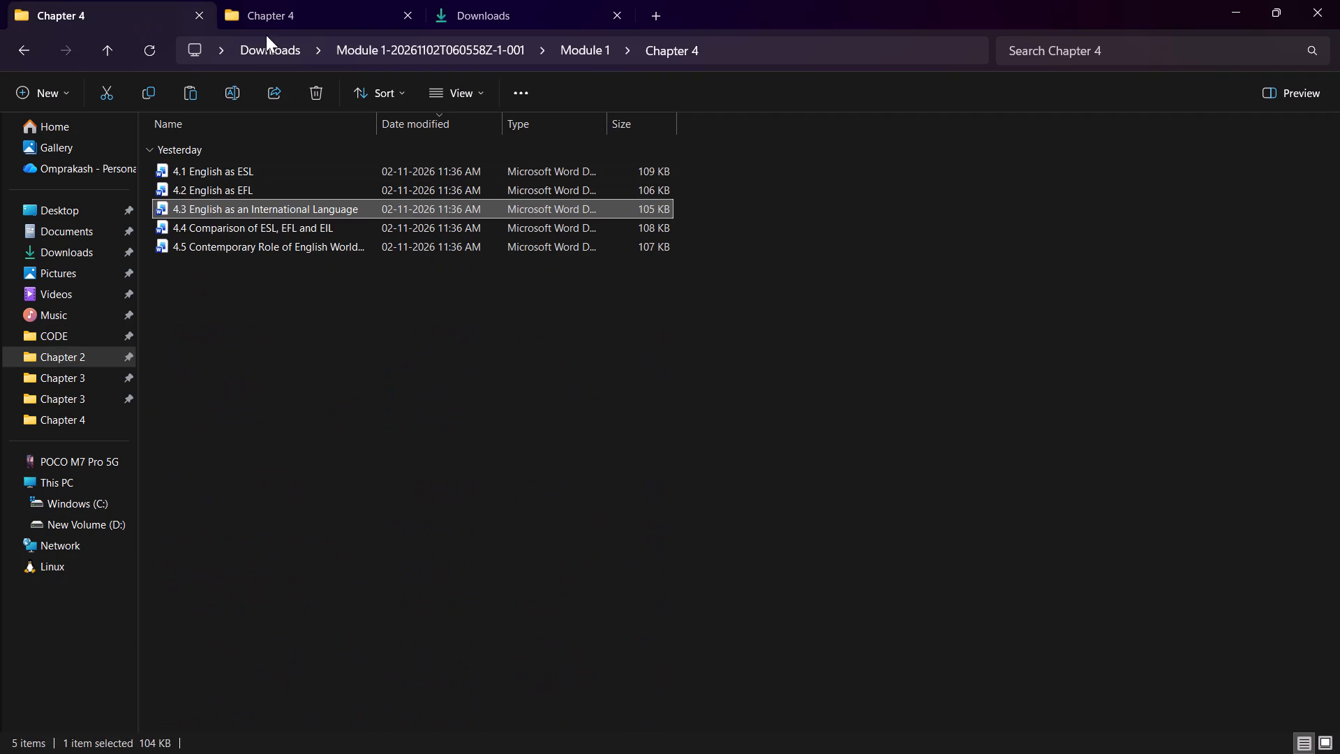
{"action": "left_click", "coordinate": [279, 16]}
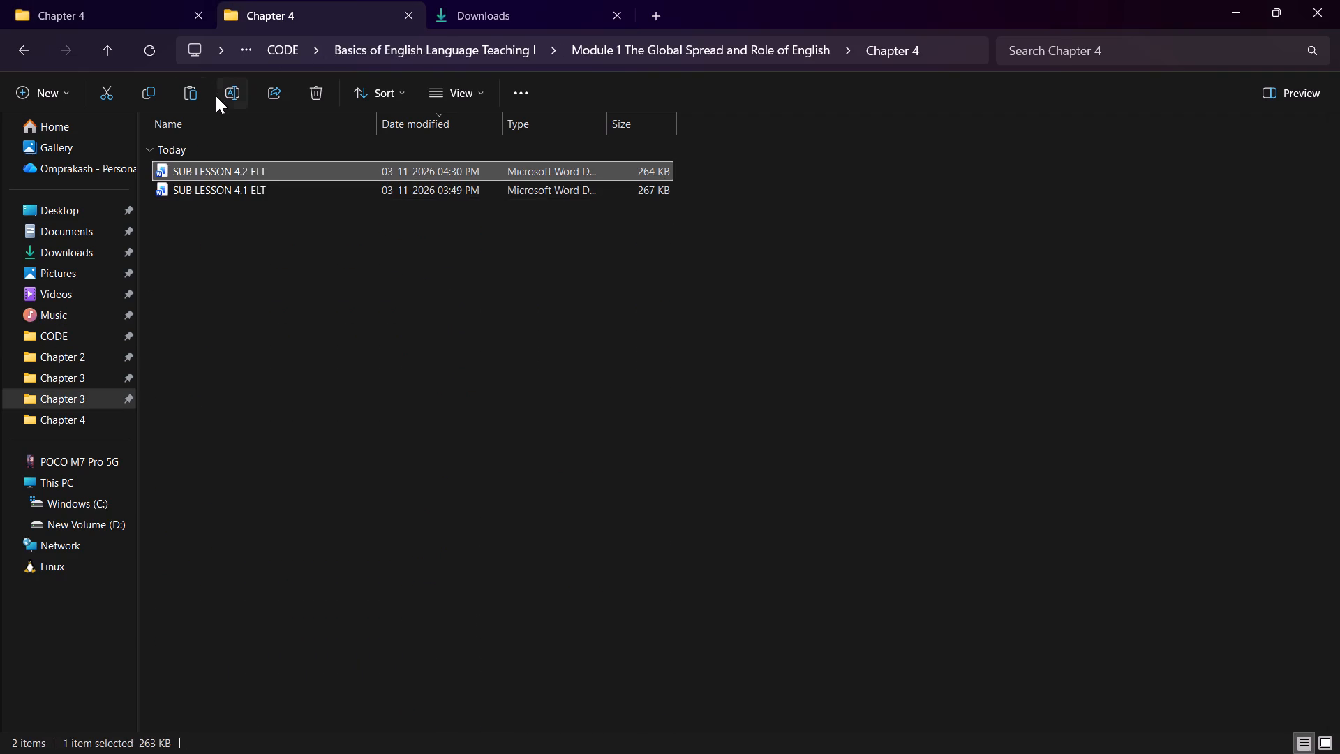
{"action": "left_click", "coordinate": [194, 96]}
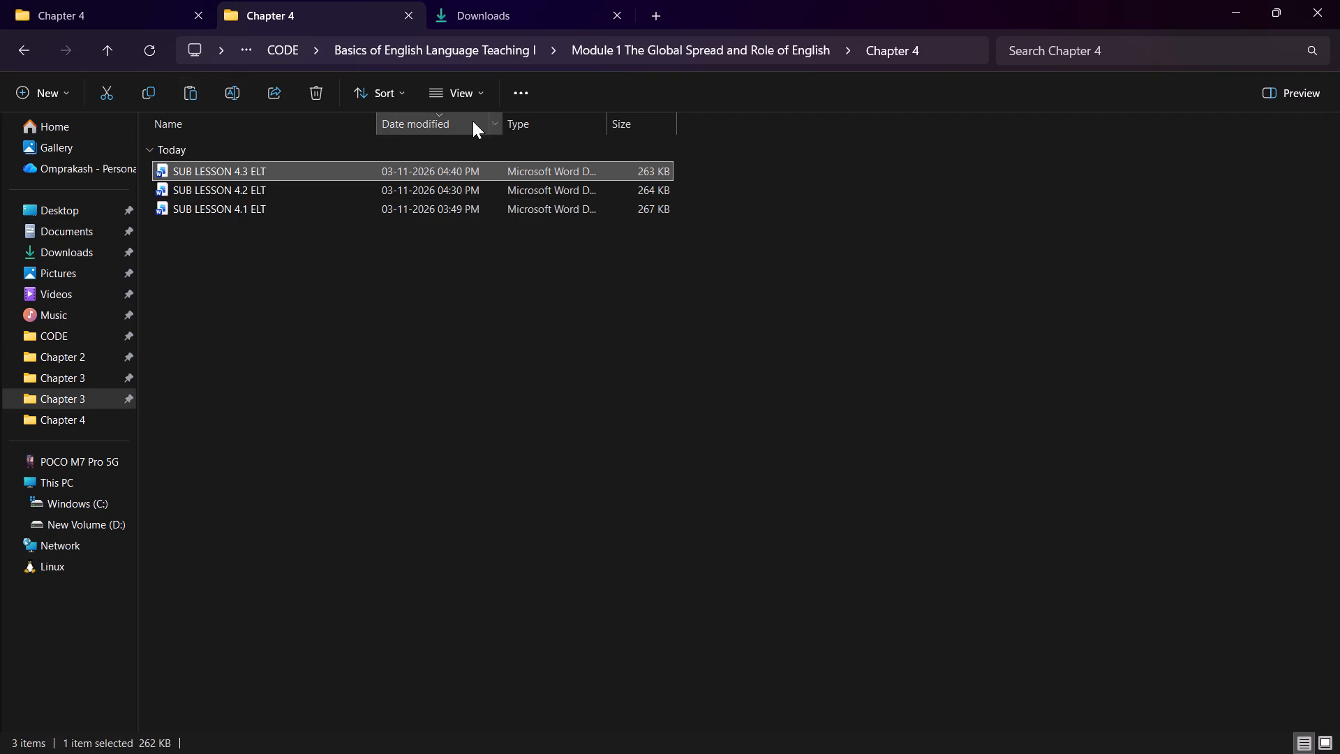
Close the source document 4.3 English as an International Language in Word.
{"action": "left_click", "coordinate": [129, 23]}
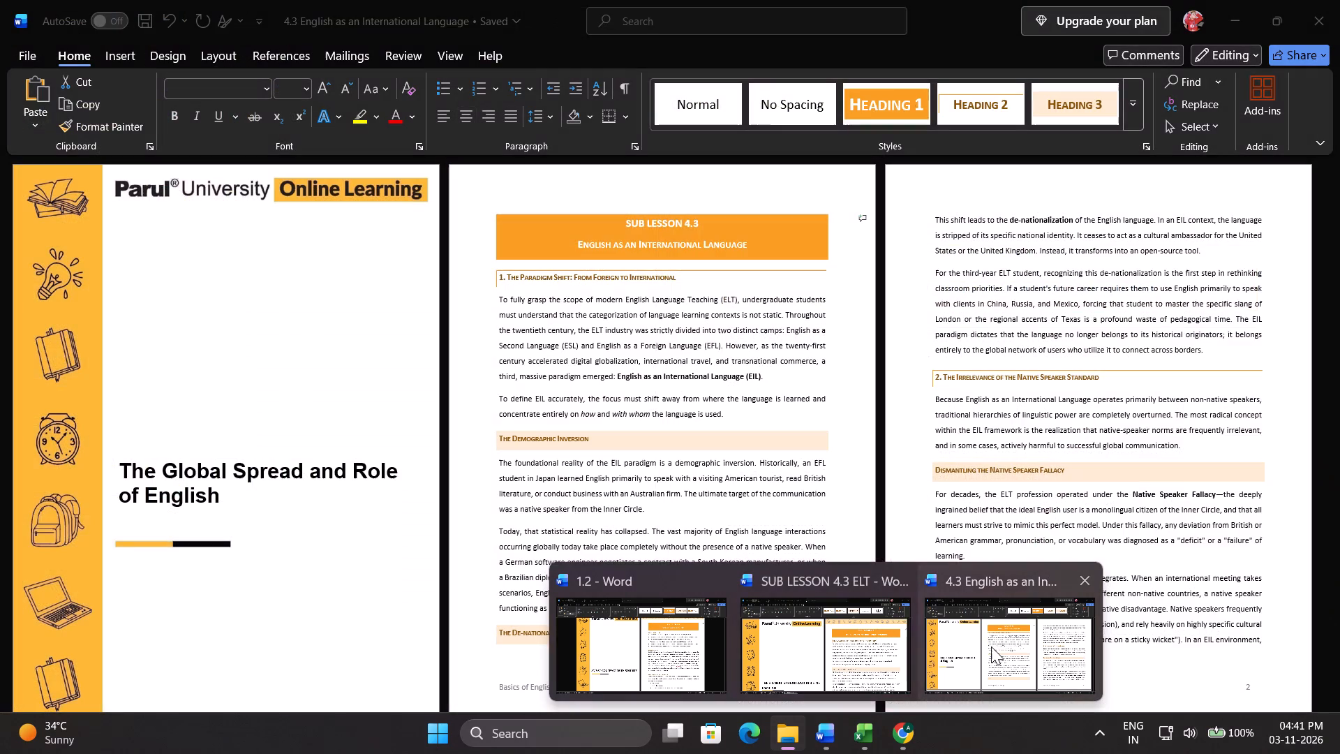
{"action": "left_click", "coordinate": [991, 646]}
{"action": "left_click", "coordinate": [1339, 0]}
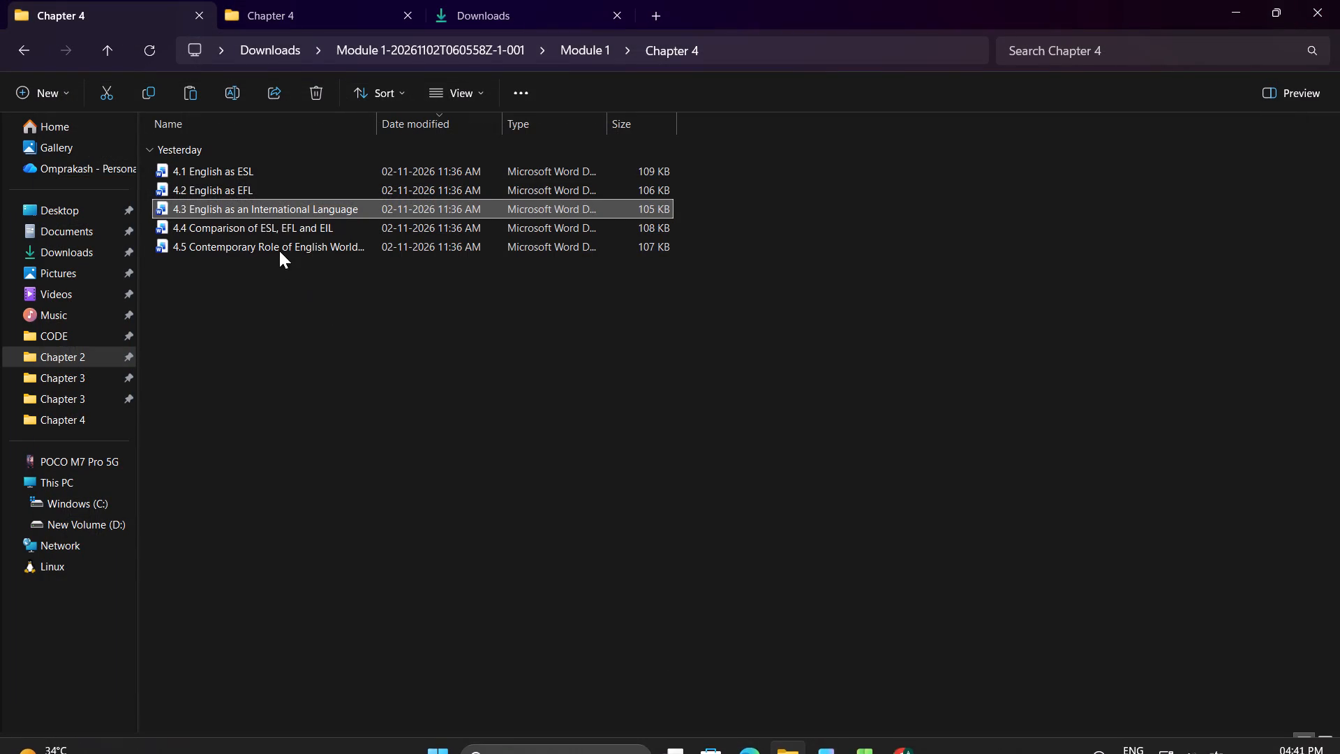
Open 4.4 Comparison of ESL, EFL and EIL from the source Chapter 4 folder and enable editing.
{"action": "double_click", "coordinate": [373, 226]}
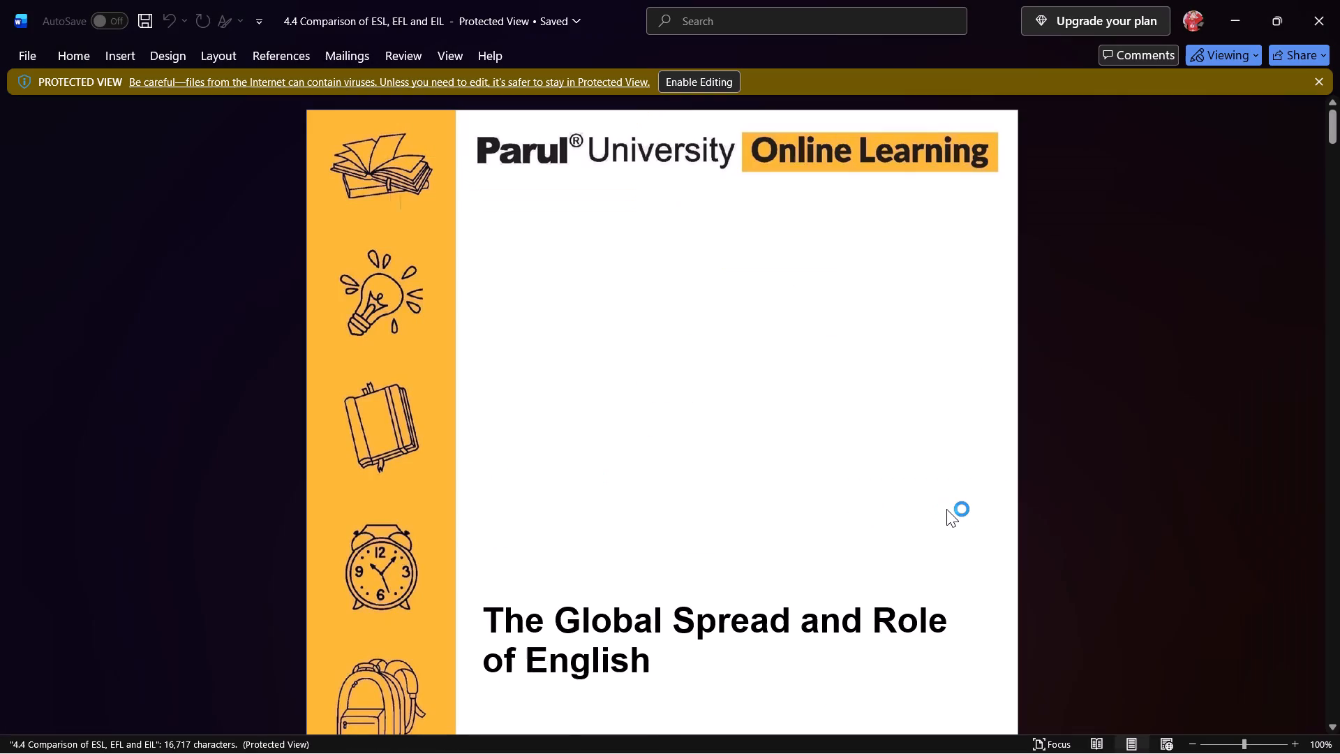
{"action": "left_click", "coordinate": [702, 84]}
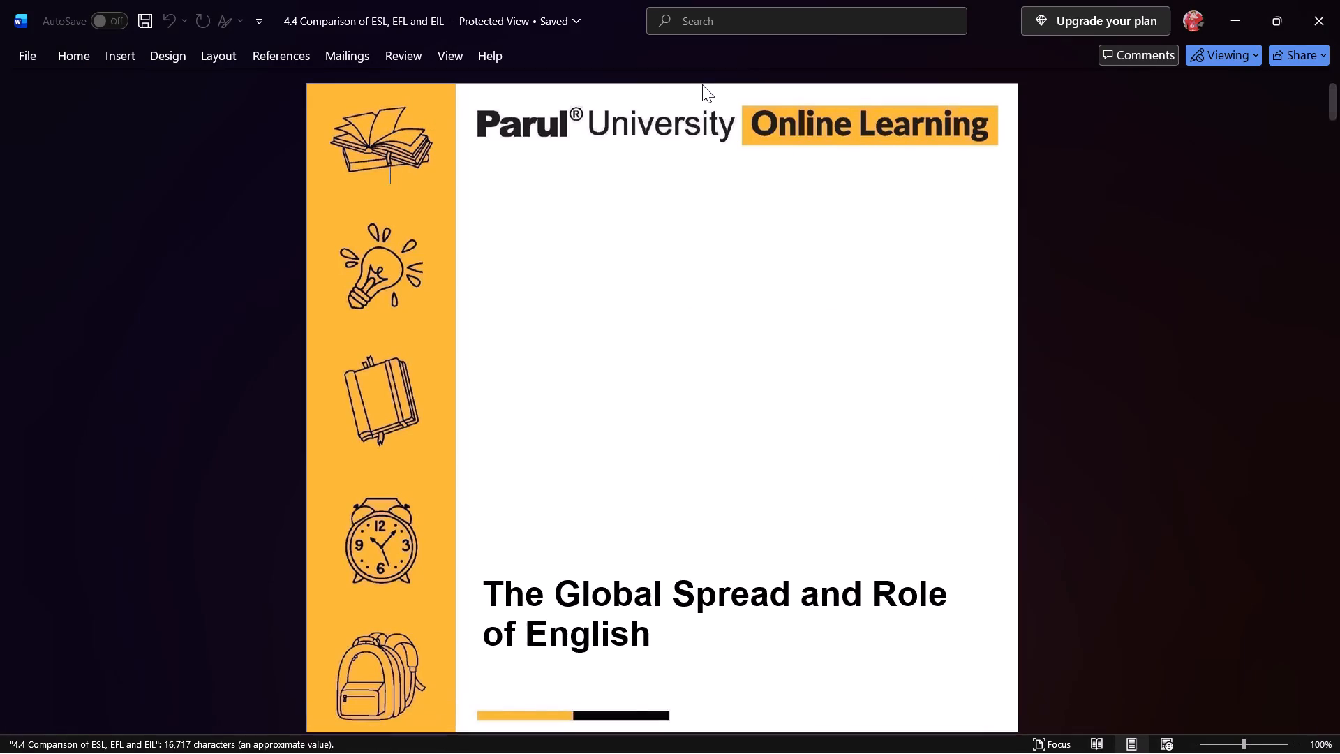
Copy all the lesson content of the 4.4 document, from the SUB LESSON 4.4 title through the last Key Takeaways bullet.
{"action": "scroll", "coordinate": [702, 84], "scroll_direction": "down", "scroll_amount": 3, "text": "ctrl"}
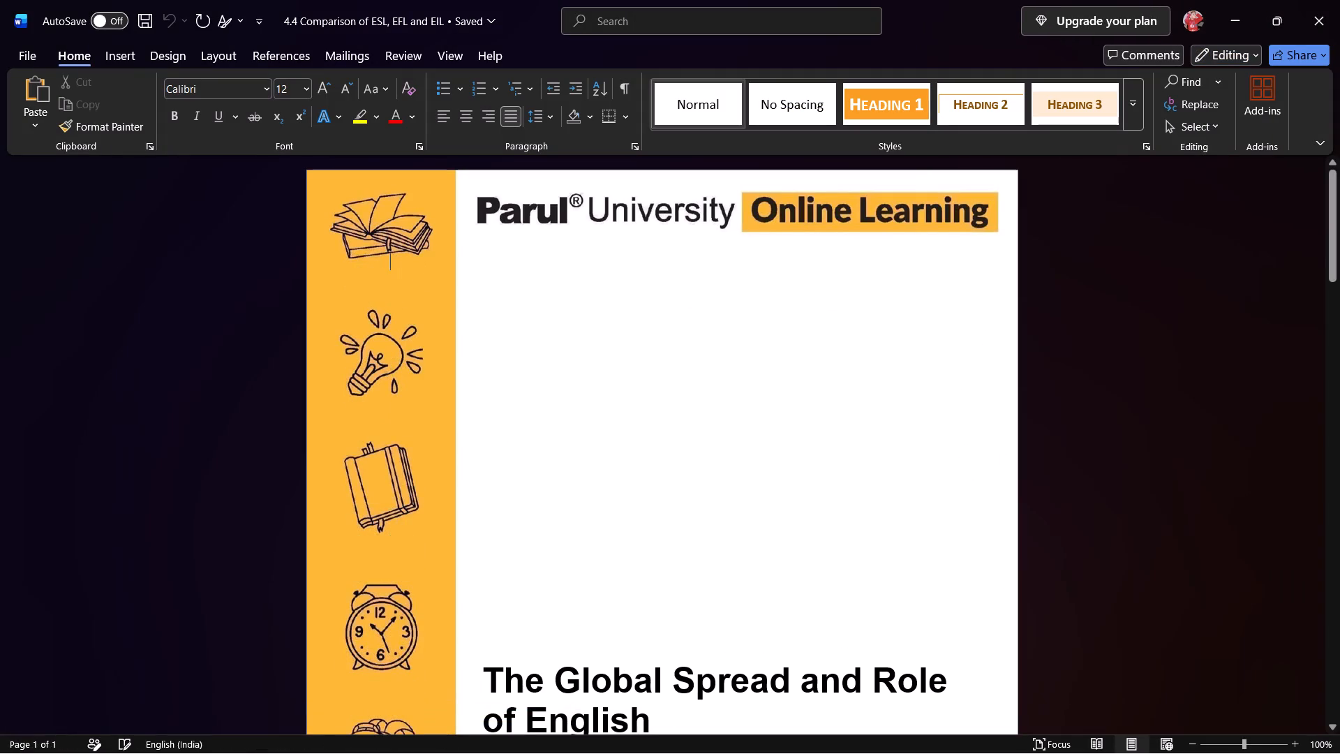
{"action": "scroll", "coordinate": [654, 357], "scroll_direction": "down", "scroll_amount": 3, "text": "ctrl"}
{"action": "scroll", "coordinate": [868, 399], "scroll_direction": "down", "scroll_amount": 2}
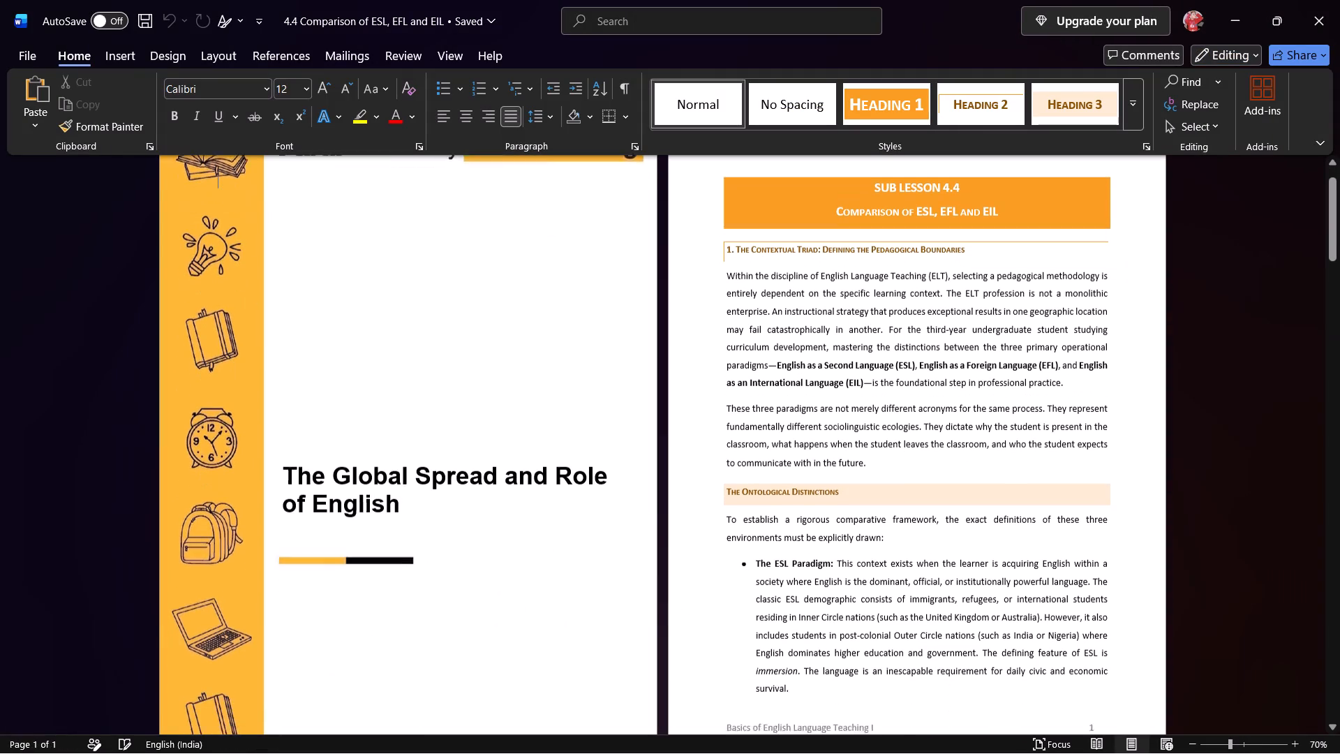
{"action": "left_click_drag", "start_coordinate": [1333, 248], "coordinate": [1339, 706]}
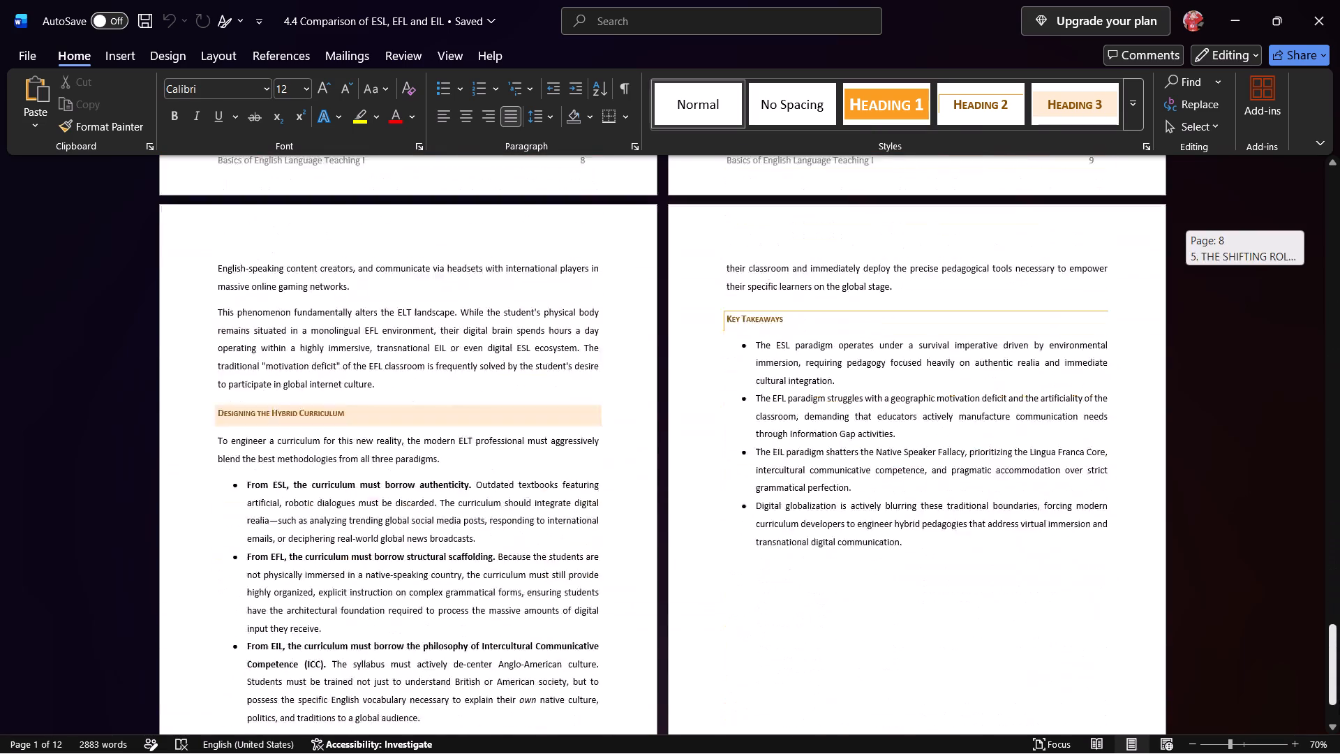
{"action": "left_click_drag", "start_coordinate": [1339, 706], "coordinate": [1339, 725]}
{"action": "left_click_drag", "start_coordinate": [932, 427], "coordinate": [660, 231]}
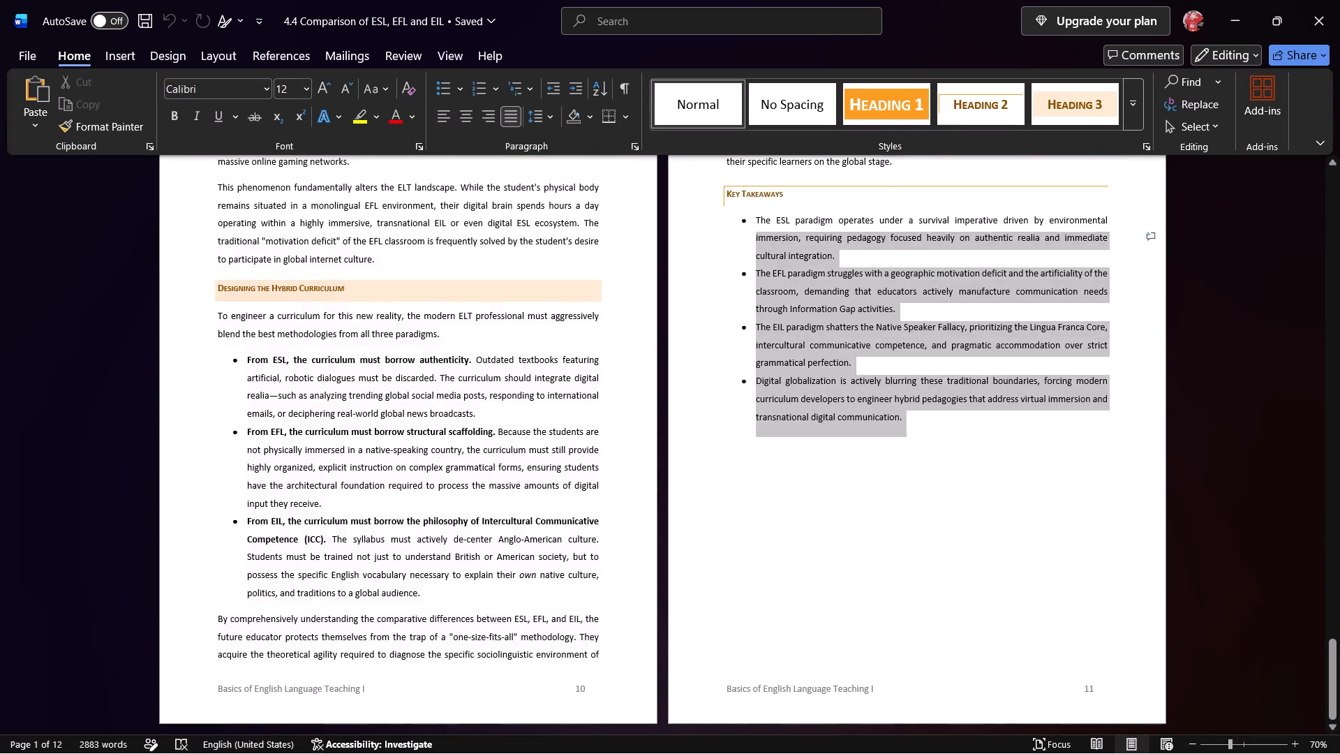
{"action": "left_click_drag", "start_coordinate": [660, 231], "coordinate": [584, 77]}
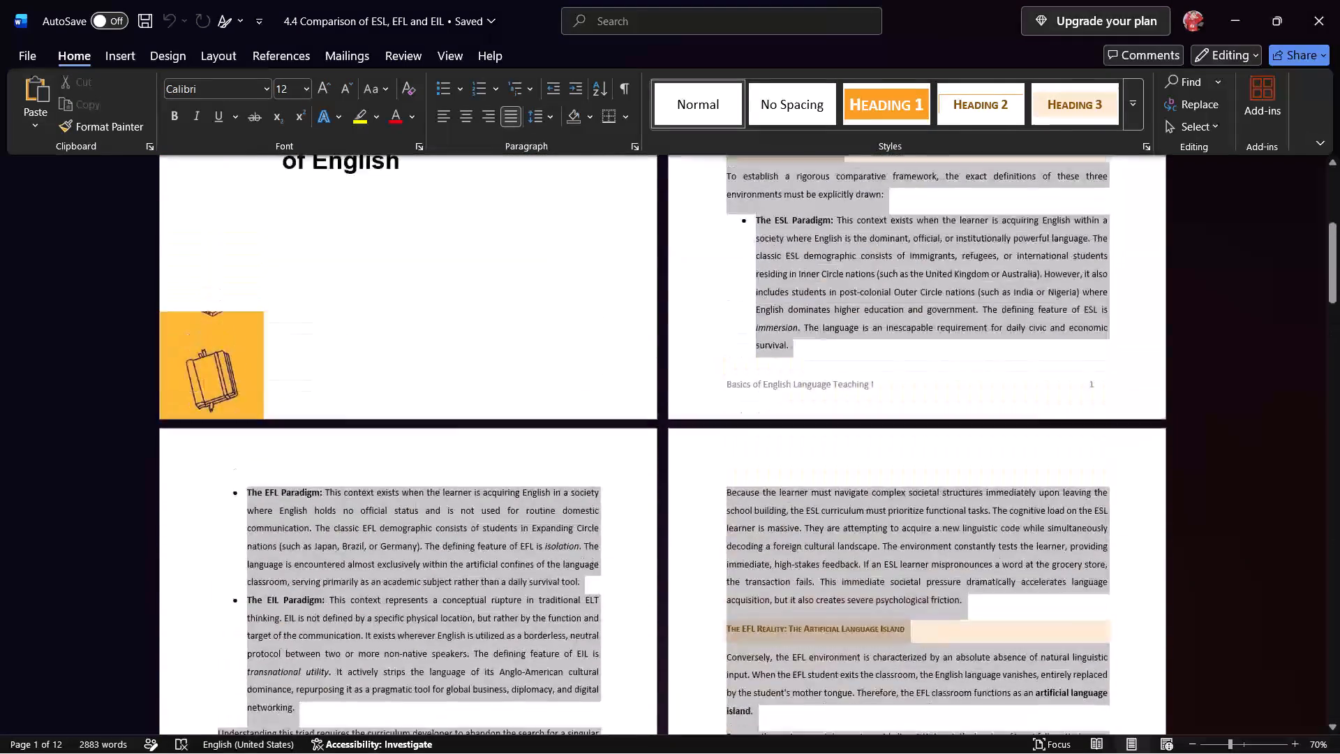
{"action": "left_click_drag", "start_coordinate": [584, 77], "coordinate": [787, 186]}
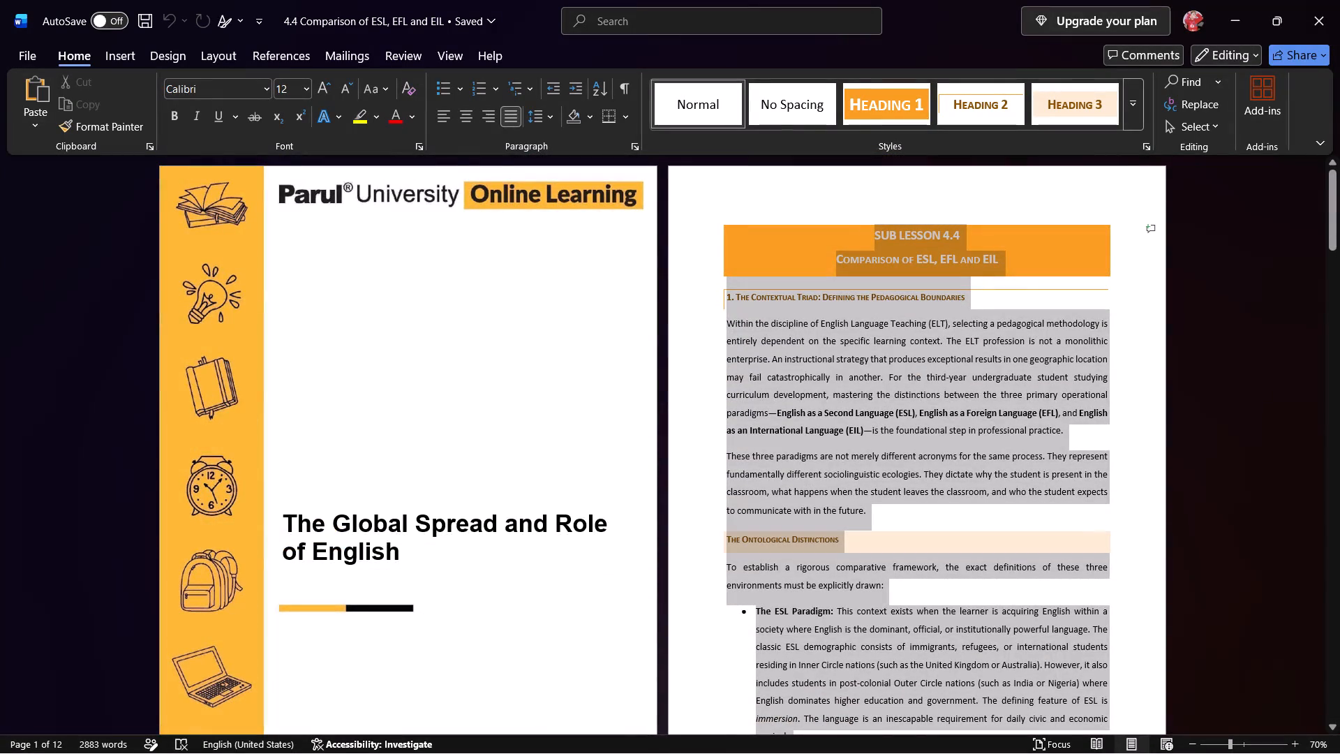
{"action": "left_click_drag", "start_coordinate": [787, 186], "coordinate": [789, 177]}
{"action": "key", "text": "ctrl+c"}
{"action": "key", "text": "ctrl+c"}
{"action": "key", "text": "ctrl+c"}
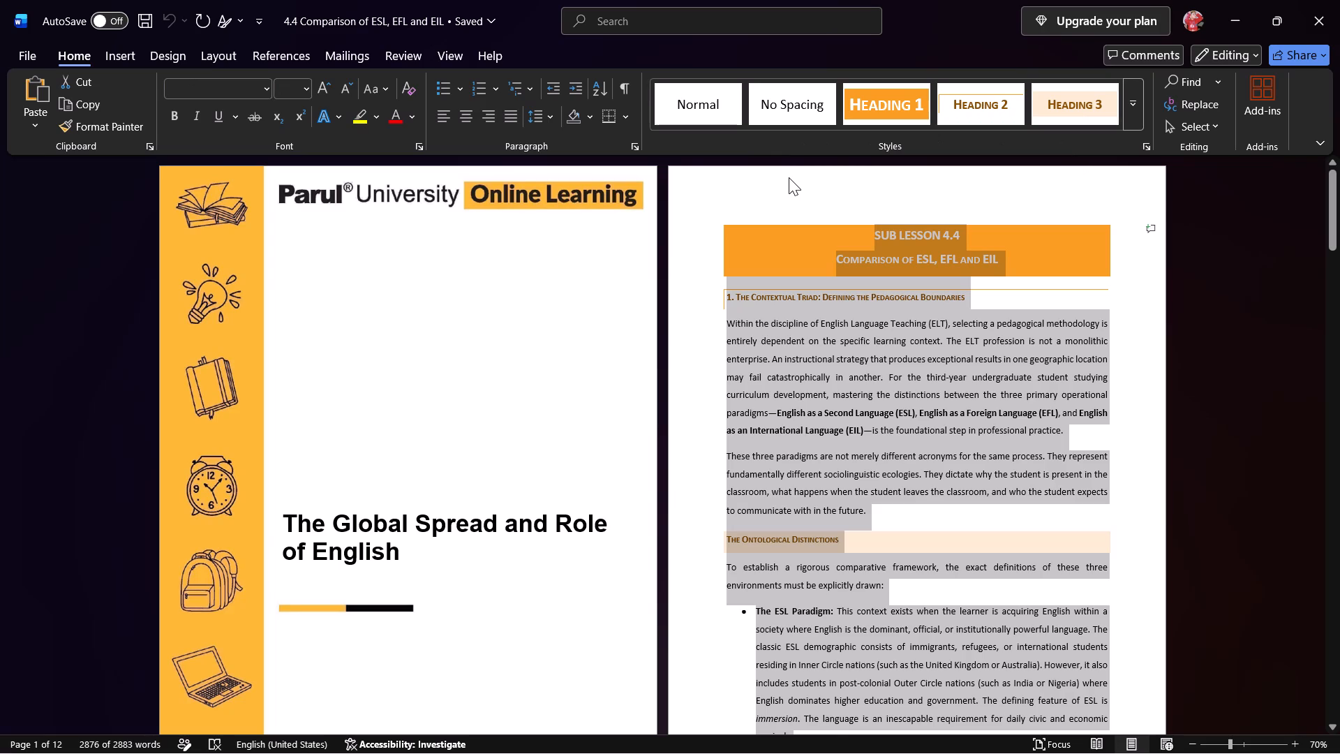
{"action": "key", "text": "ctrl+c"}
Replace the whole lesson content after the cover in SUB LESSON 4.3 ELT with the copied Sub Lesson 4.4 content.
{"action": "key", "text": "alt+Tab"}
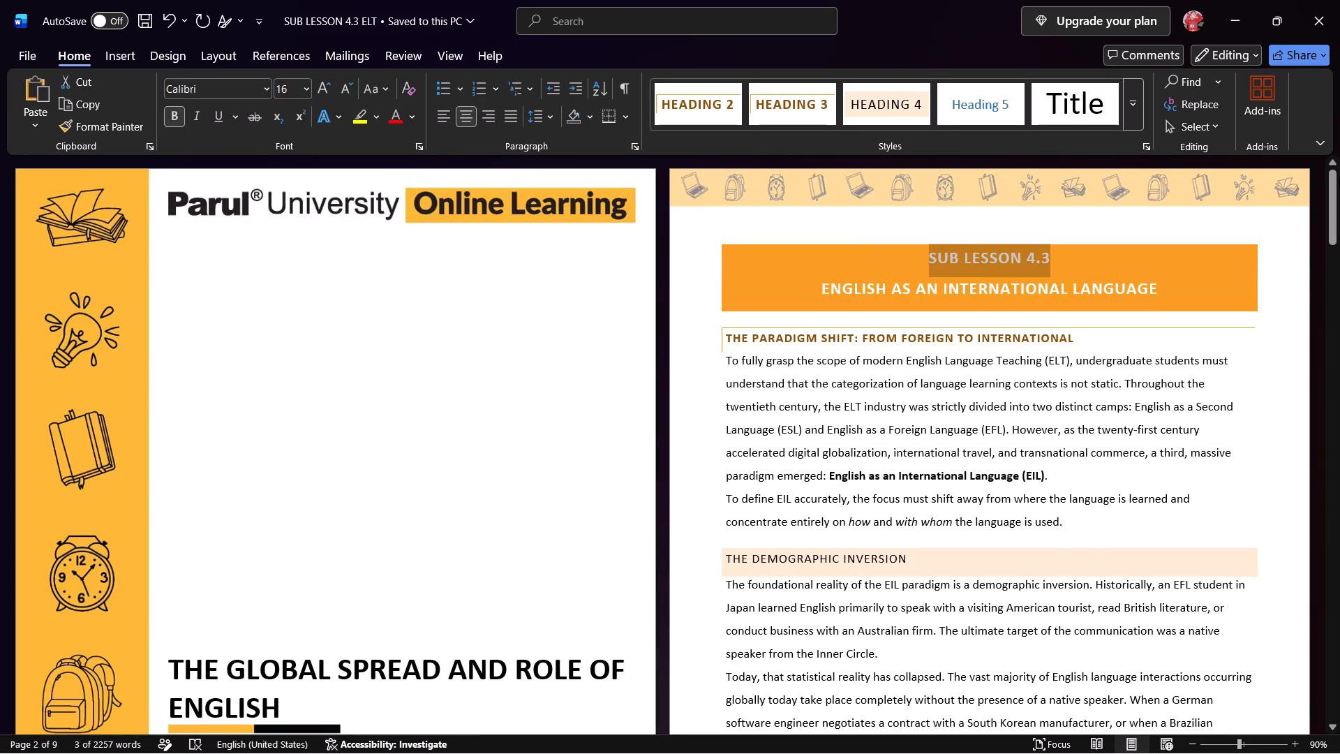
{"action": "left_click_drag", "start_coordinate": [1332, 179], "coordinate": [1339, 615]}
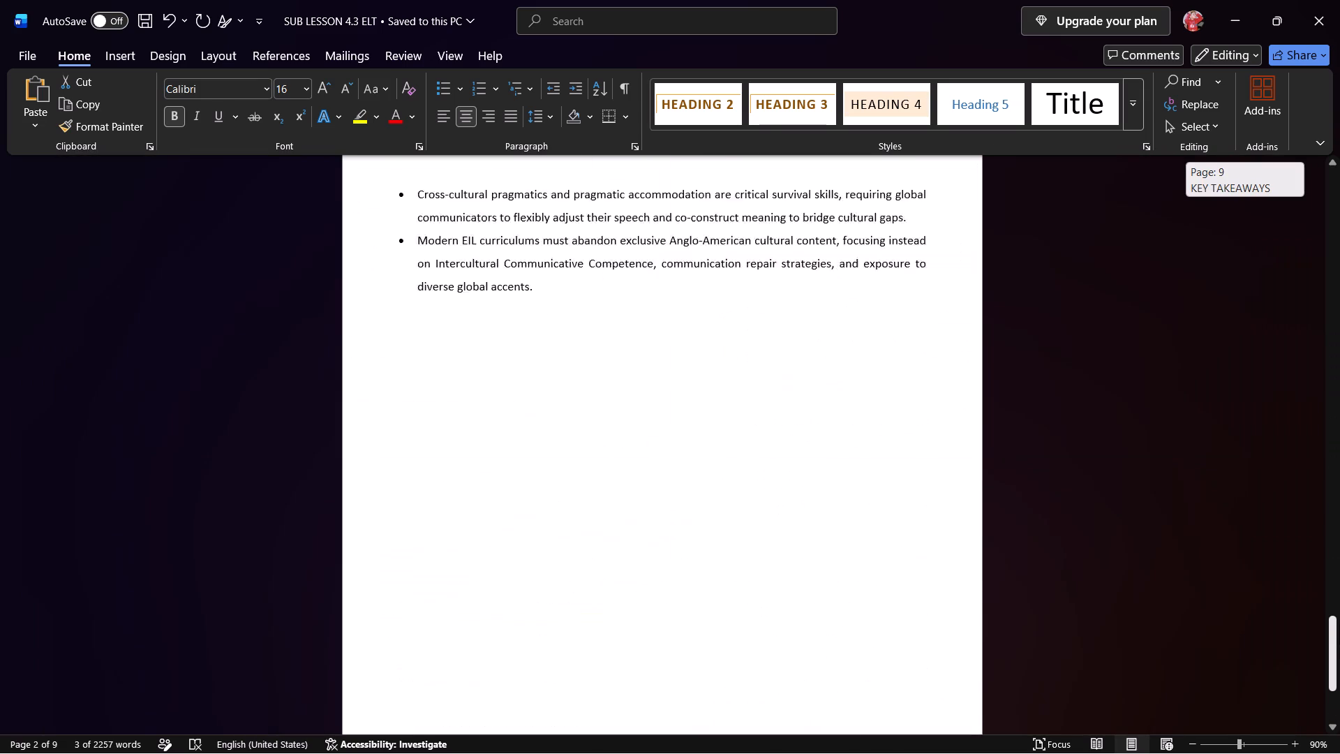
{"action": "left_click_drag", "start_coordinate": [1339, 615], "coordinate": [1339, 589]}
{"action": "left_click_drag", "start_coordinate": [624, 597], "coordinate": [371, 128]}
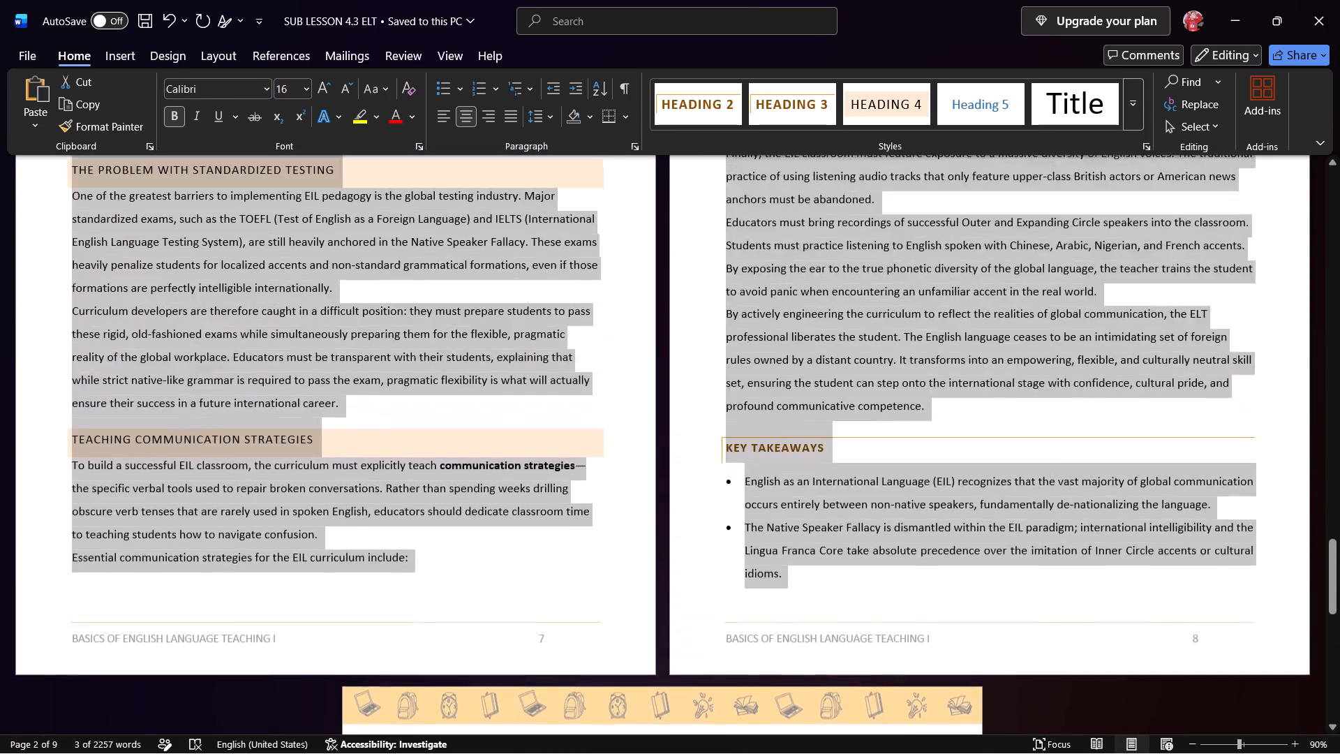
{"action": "left_click_drag", "start_coordinate": [371, 128], "coordinate": [672, 0]}
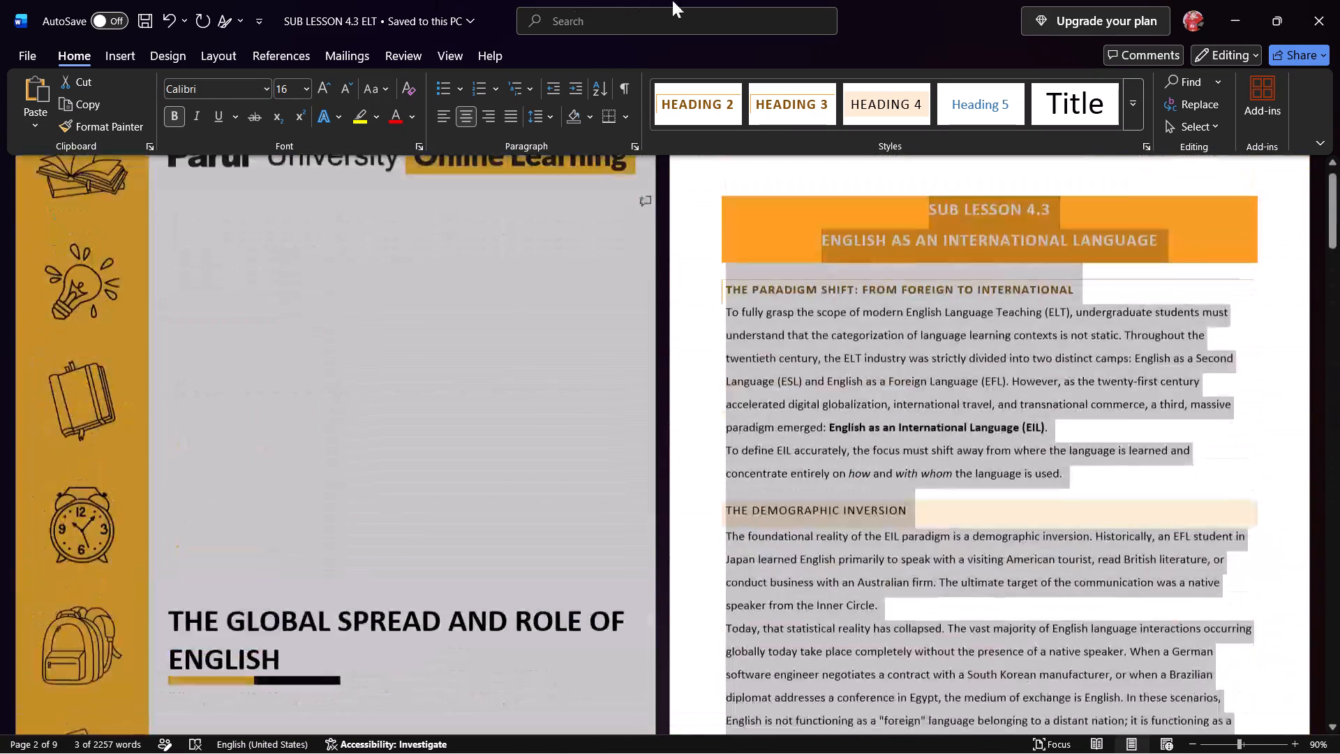
{"action": "left_click_drag", "start_coordinate": [672, 0], "coordinate": [914, 208]}
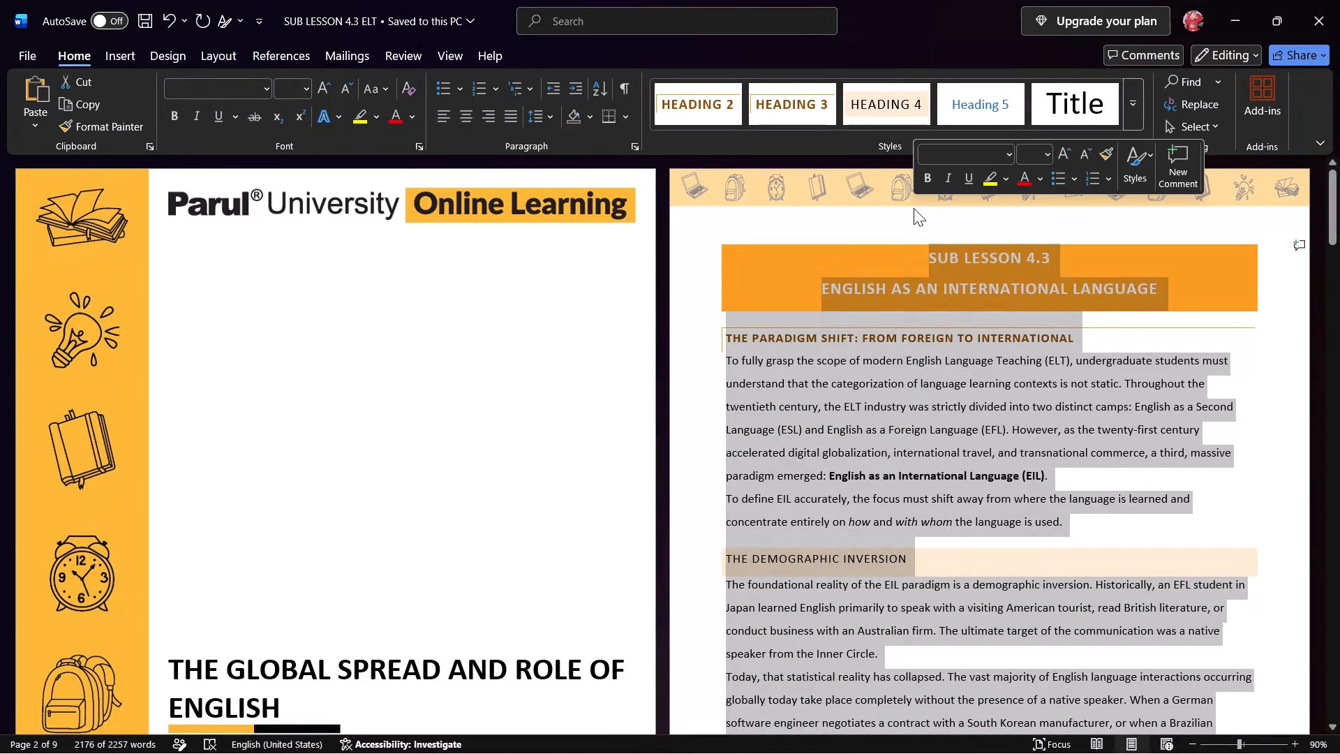
{"action": "key", "text": "BackSpace"}
{"action": "key", "text": "ctrl+v"}
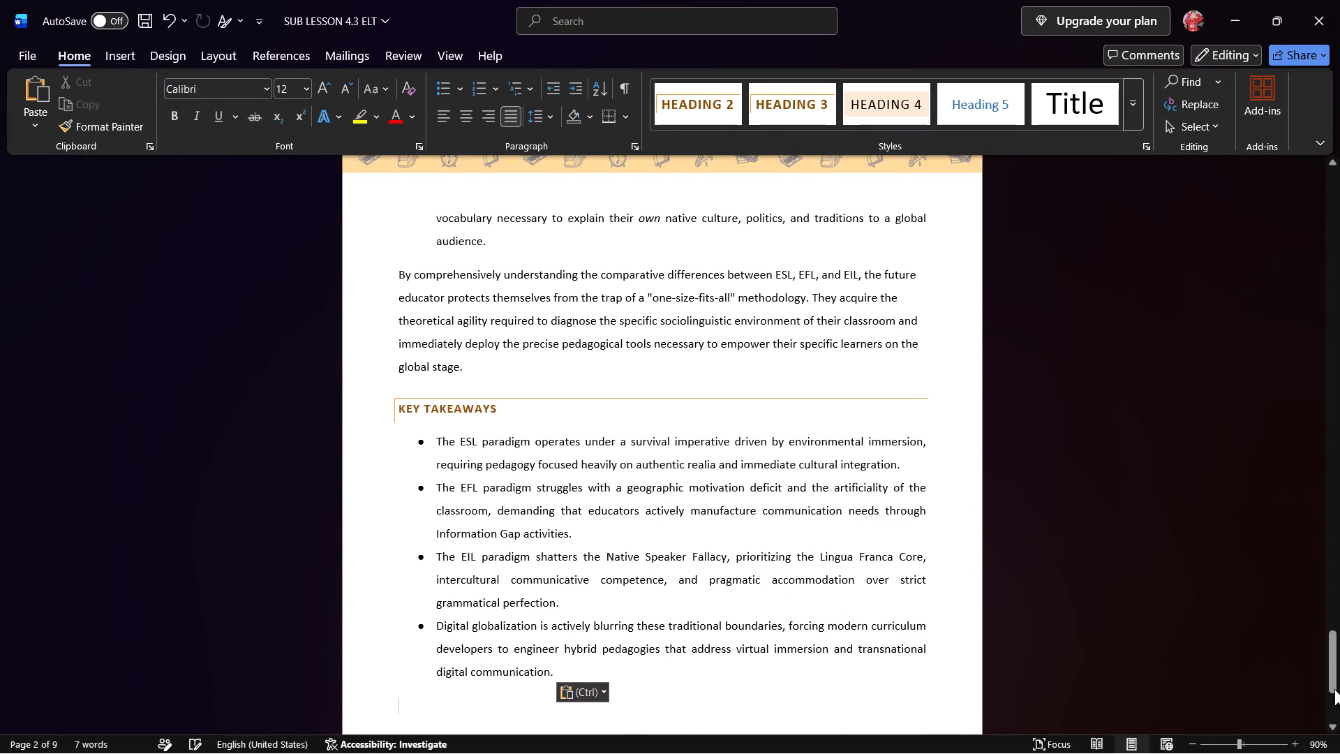
Copy the title banner formatting from the 1.2 document onto the SUB LESSON 4.4 and Comparison of ESL, EFL and EIL lines.
{"action": "left_click_drag", "start_coordinate": [1334, 688], "coordinate": [1330, 58]}
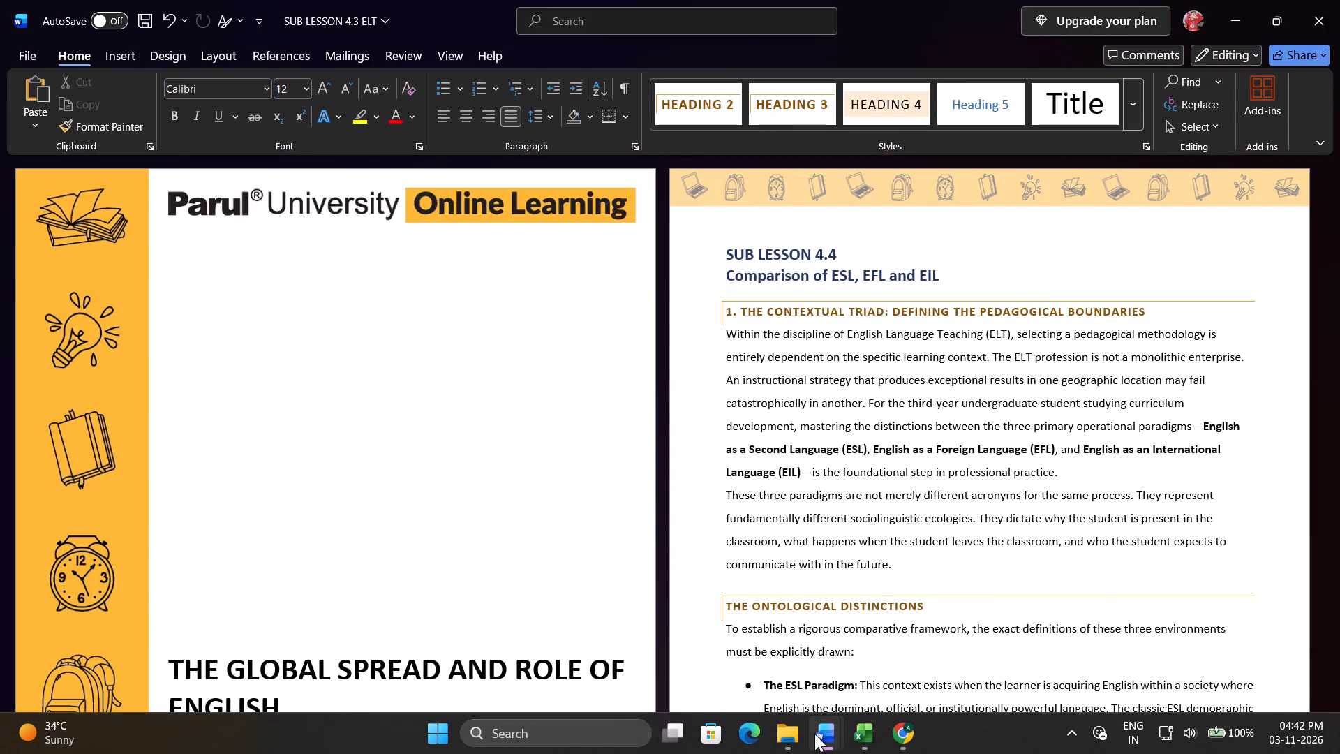
{"action": "left_click", "coordinate": [663, 646]}
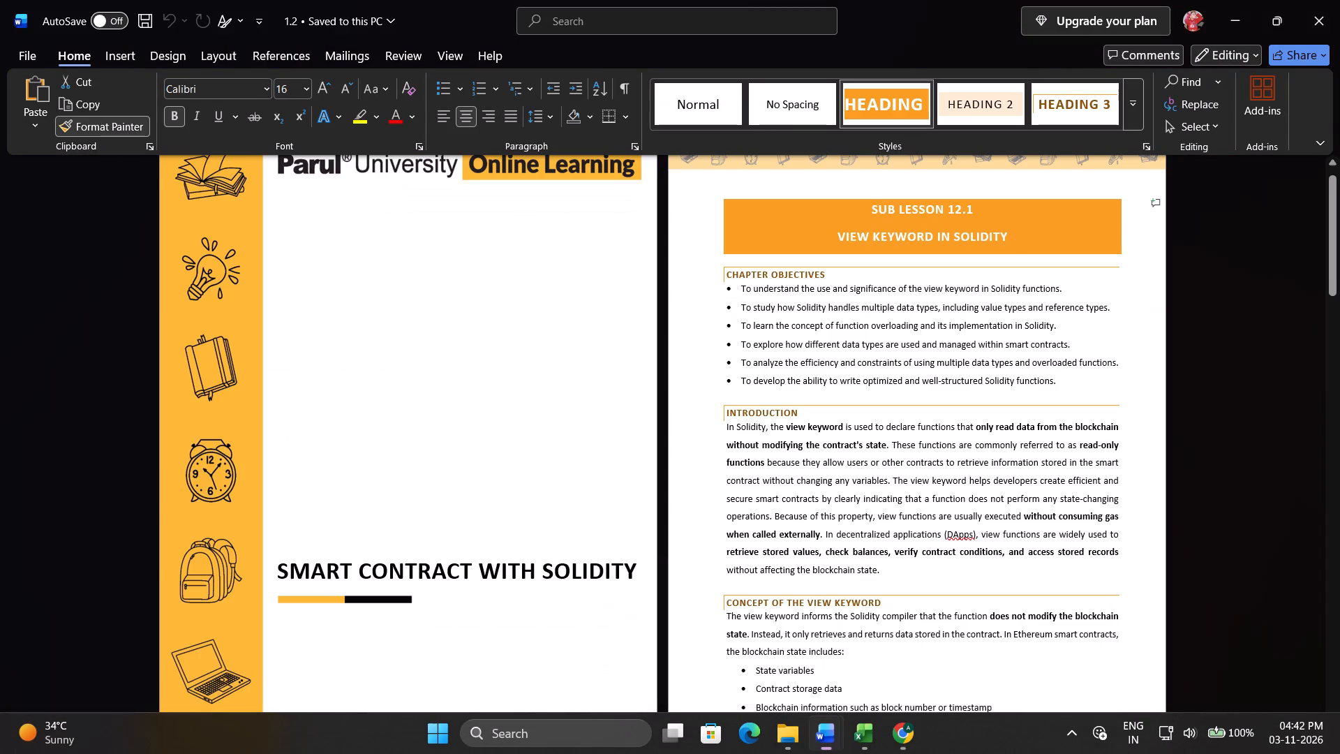
{"action": "left_click", "coordinate": [98, 125]}
{"action": "key", "text": "alt+Tab"}
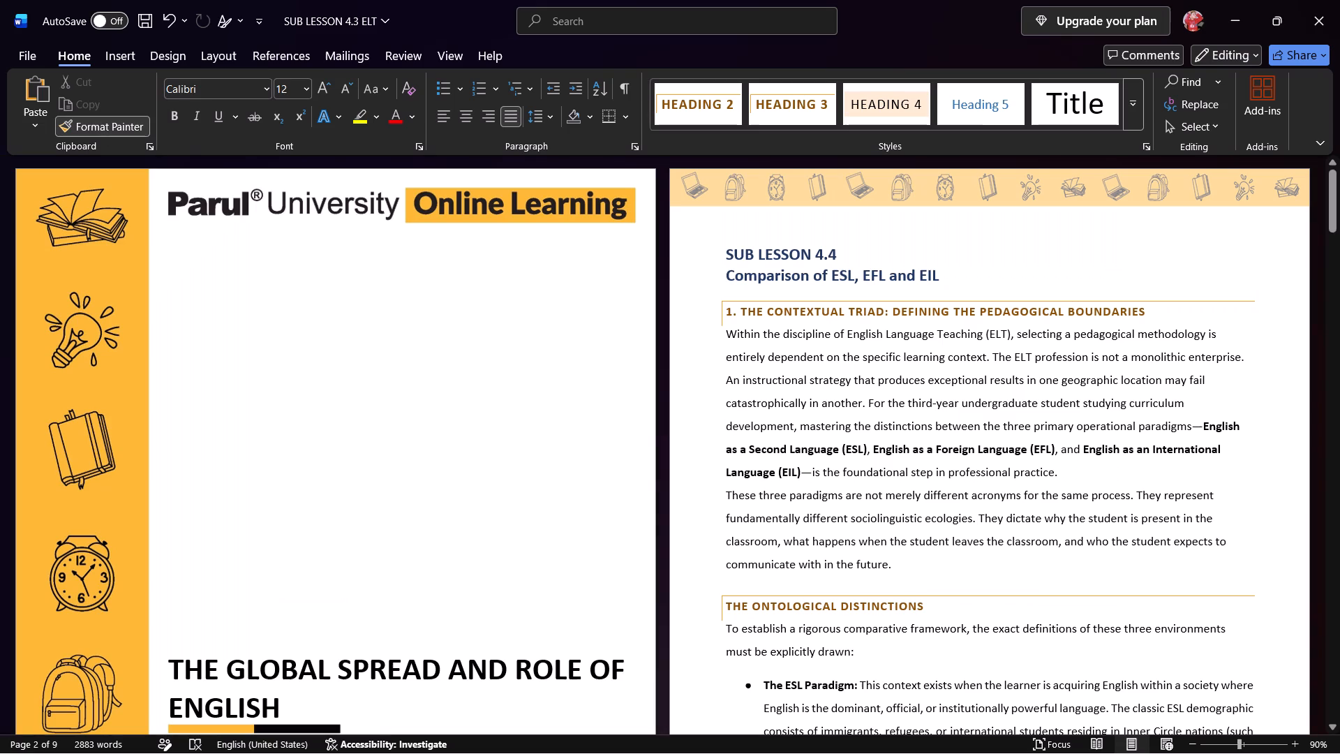
{"action": "left_click_drag", "start_coordinate": [983, 277], "coordinate": [697, 249]}
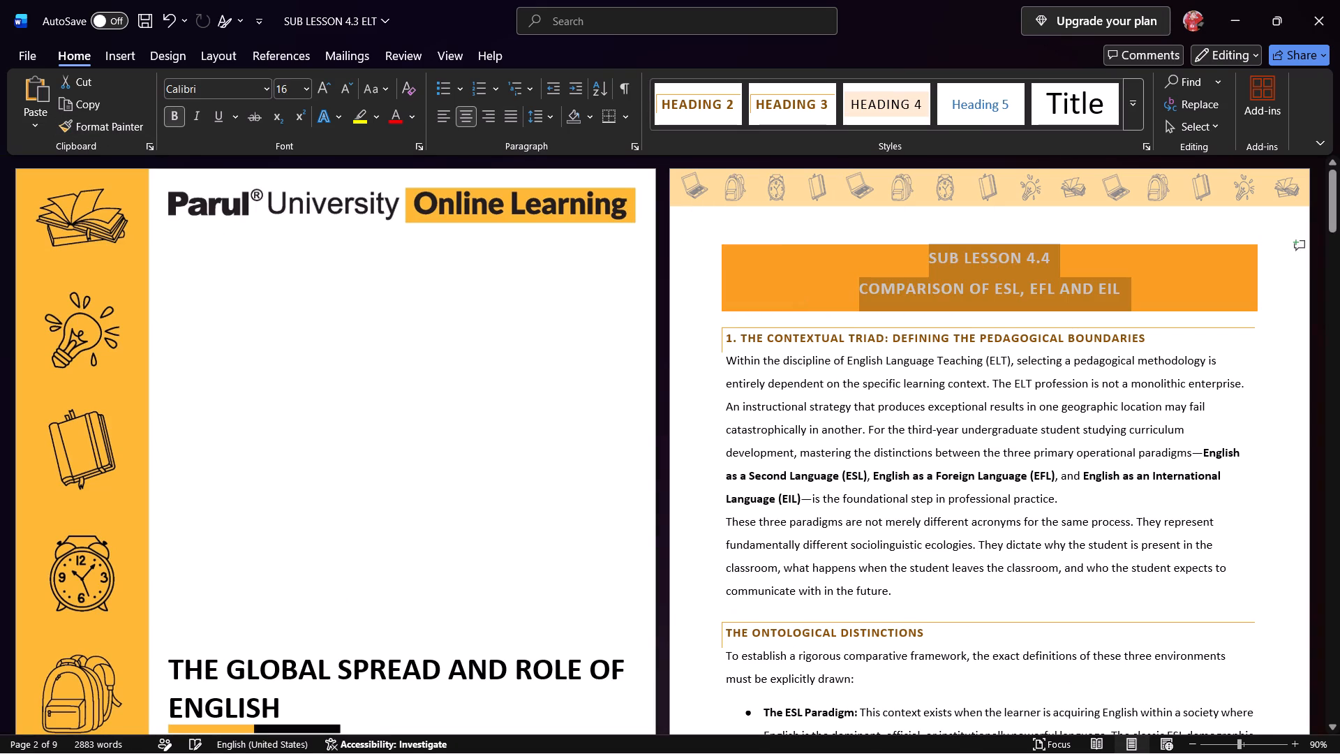
Apply the Heading 4 style to the subheading The Ontological Distinctions.
{"action": "left_click", "coordinate": [825, 631]}
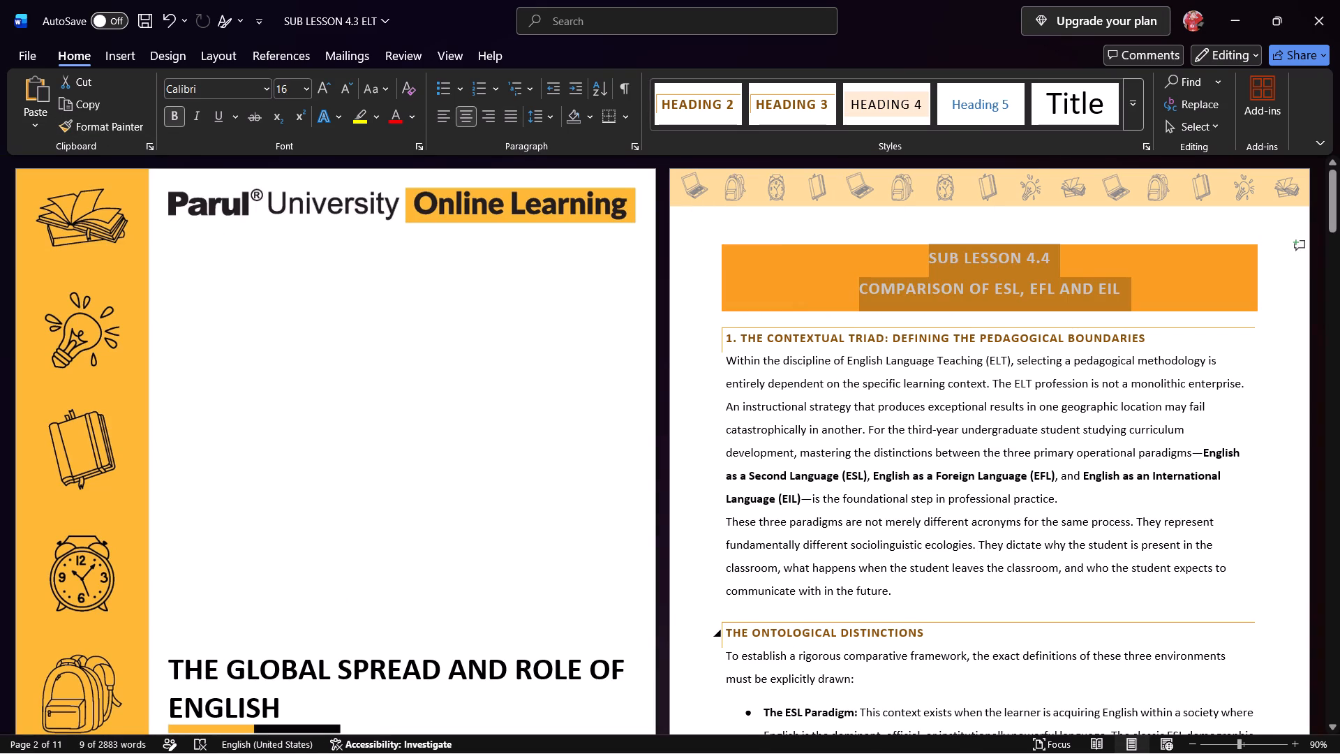
{"action": "left_click", "coordinate": [886, 103]}
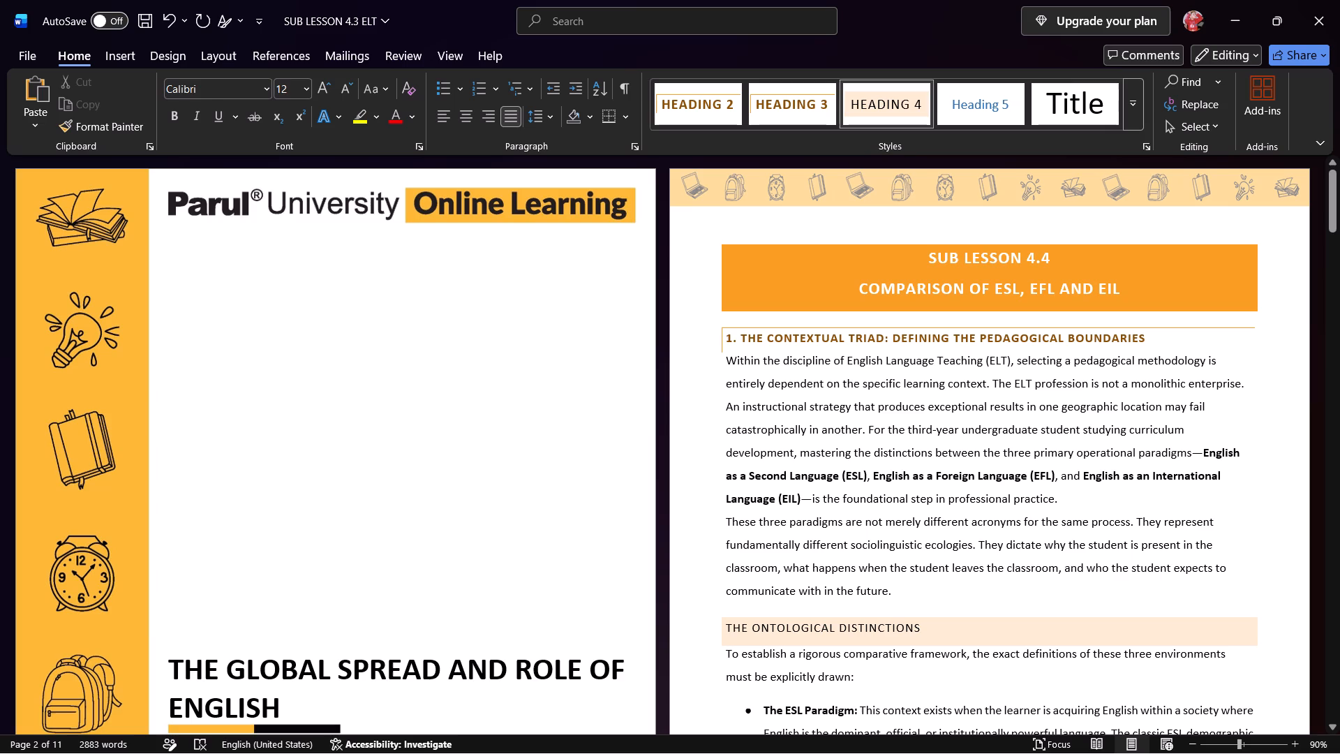
Delete the number prefix "1." from the heading The Contextual Triad: Defining the Pedagogical Boundaries.
{"action": "left_click", "coordinate": [740, 341]}
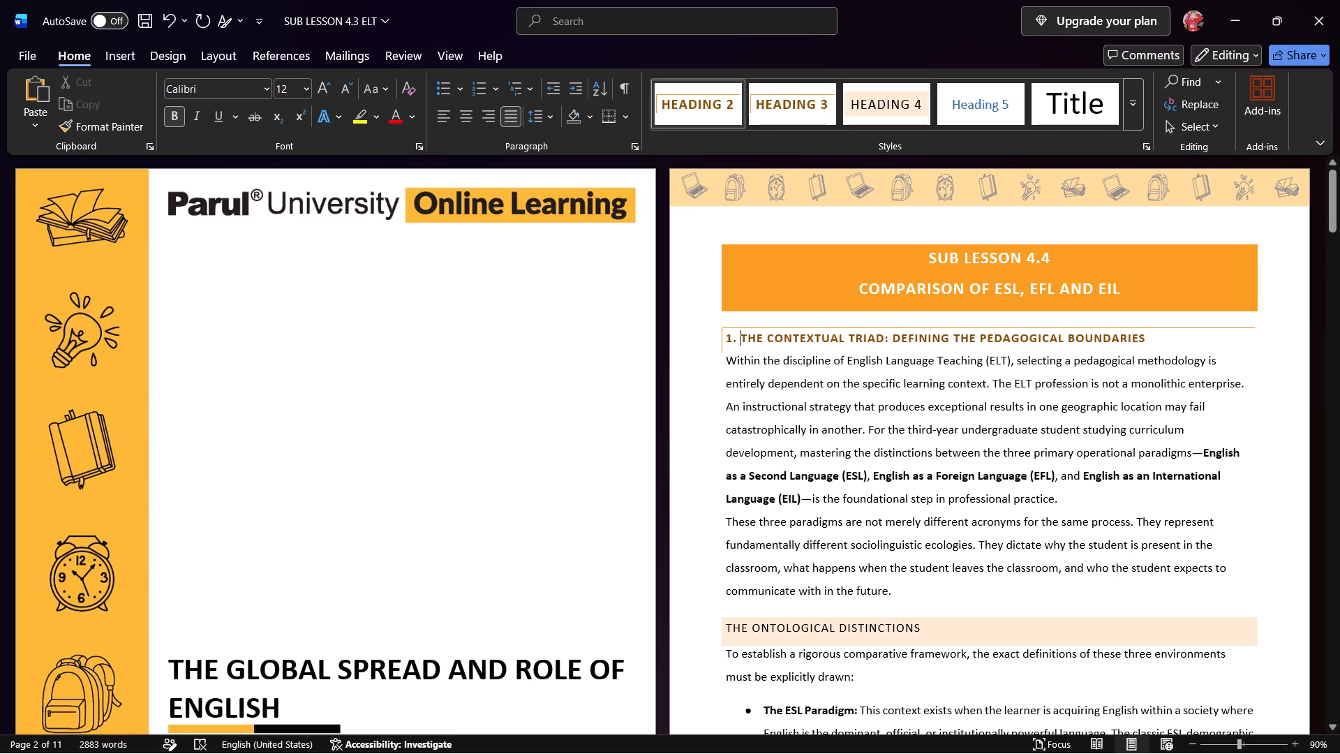
{"action": "key", "text": "BackSpace"}
{"action": "key", "text": "BackSpace"}
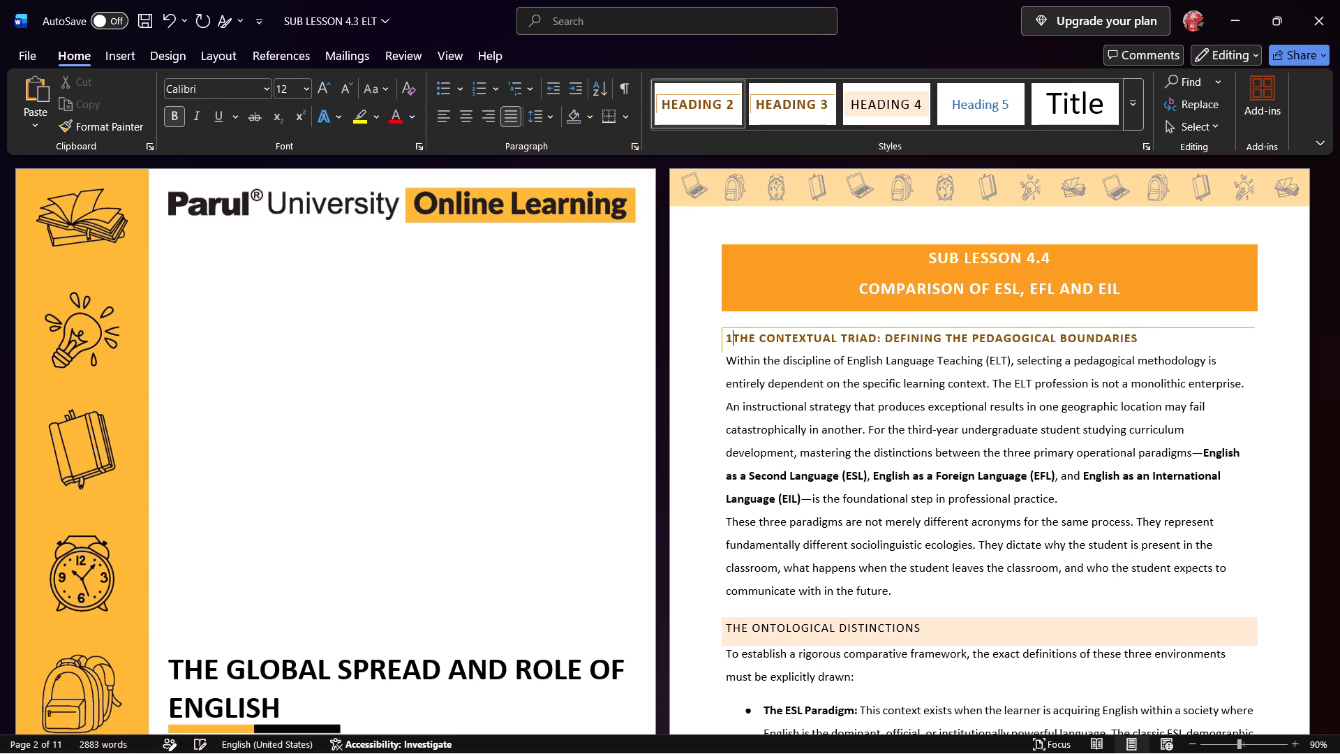
{"action": "key", "text": "BackSpace"}
{"action": "key", "text": "BackSpace"}
{"action": "key", "text": "ctrl+z"}
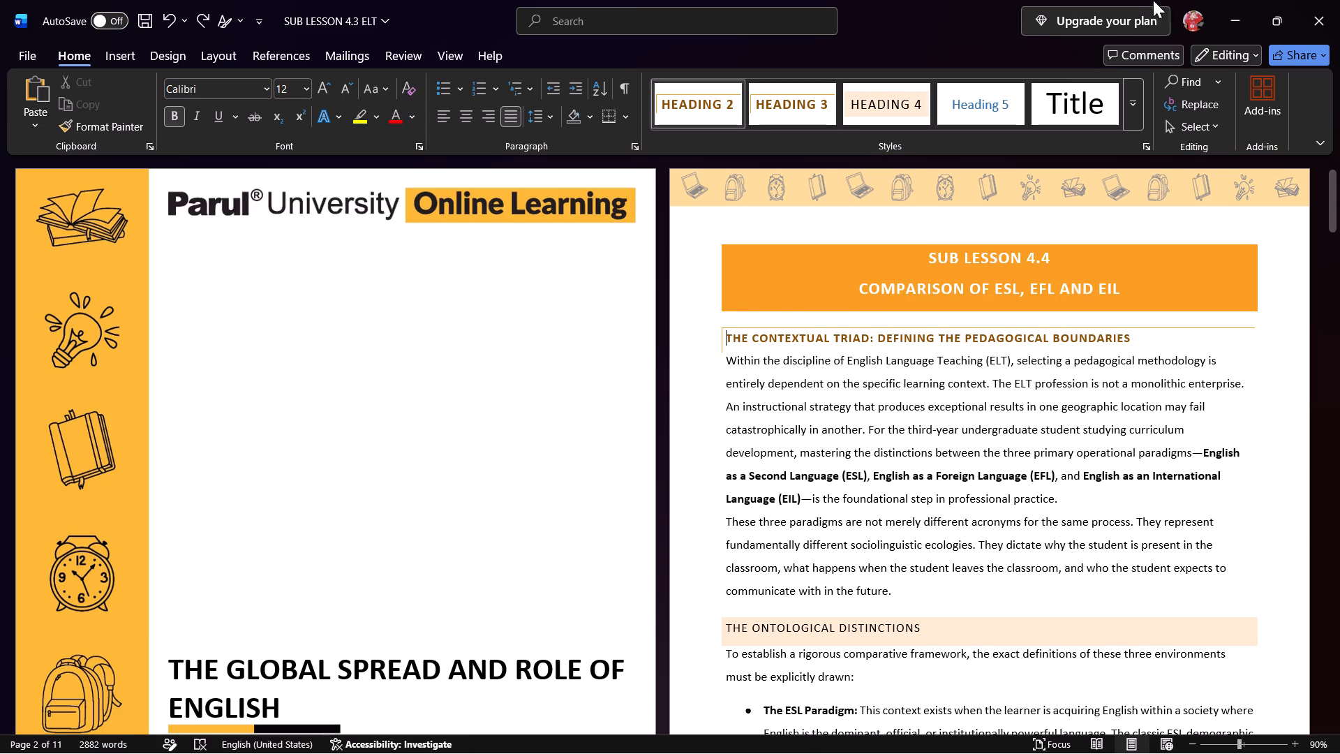
Apply the Heading 4 style to the subheadings beginning The EFL Reality, The ESL Reality and The EIL Reality.
{"action": "left_click_drag", "start_coordinate": [1331, 216], "coordinate": [1339, 293]}
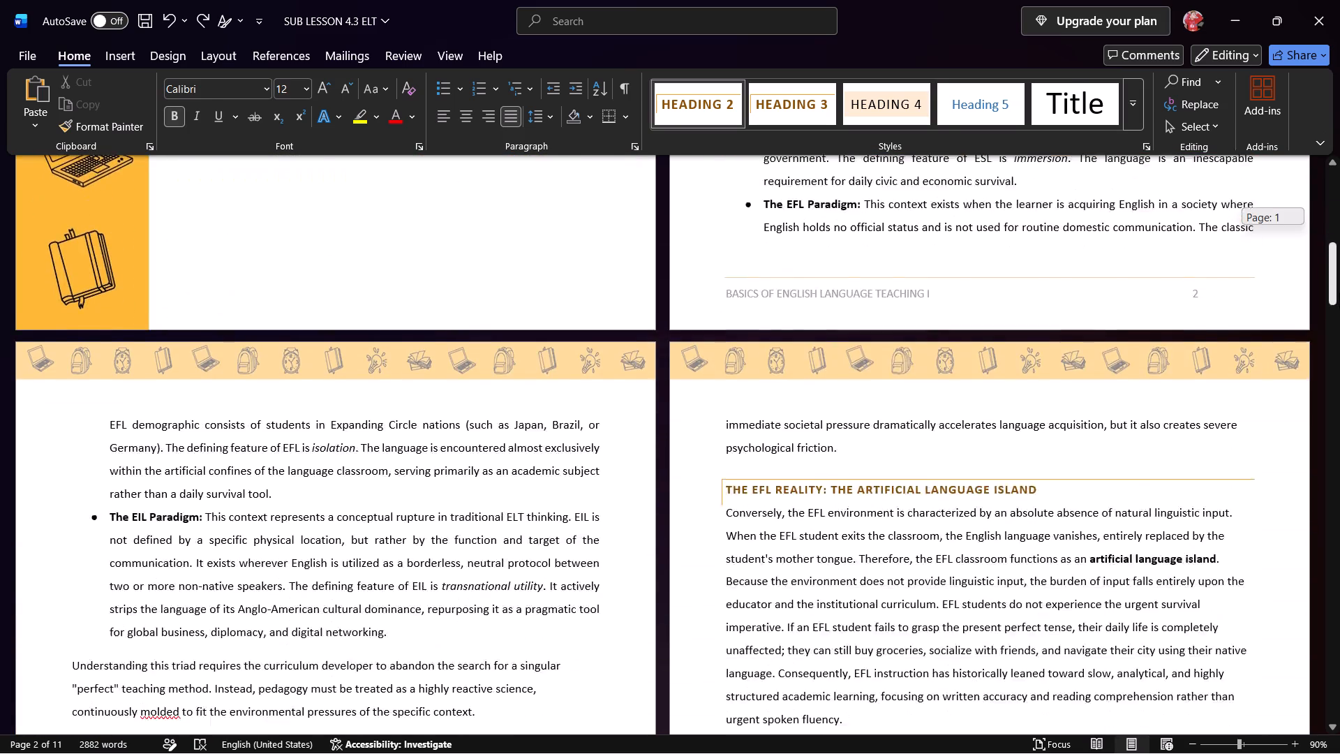
{"action": "left_click_drag", "start_coordinate": [1339, 293], "coordinate": [1339, 309]}
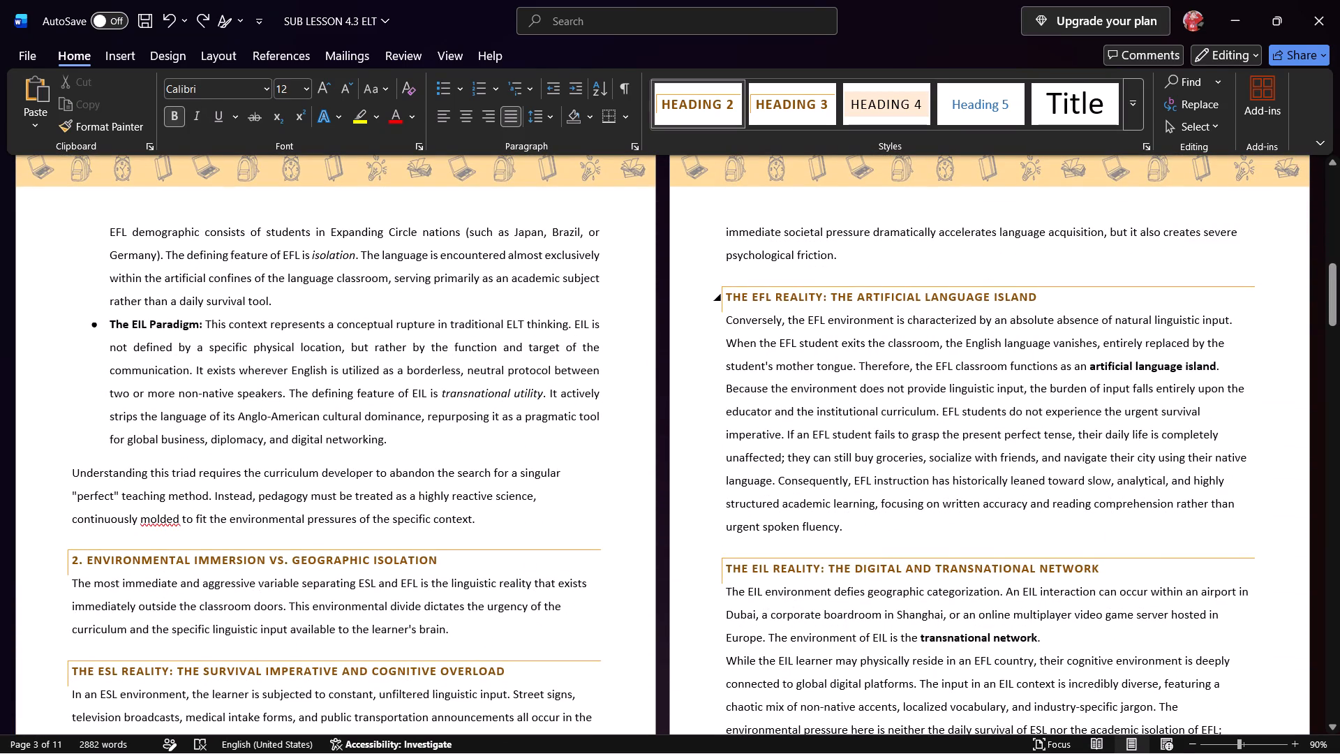
{"action": "left_click", "coordinate": [931, 296]}
{"action": "left_click", "coordinate": [879, 98]}
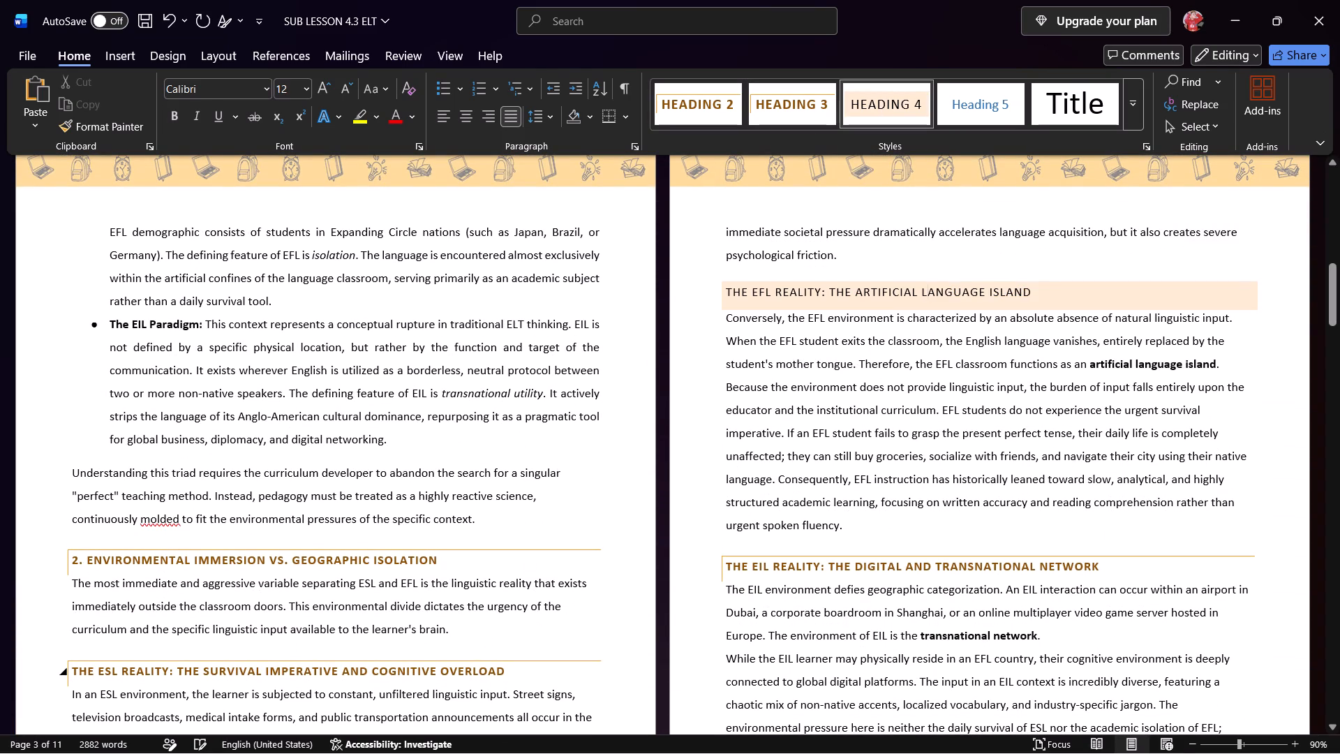
{"action": "left_click", "coordinate": [319, 666]}
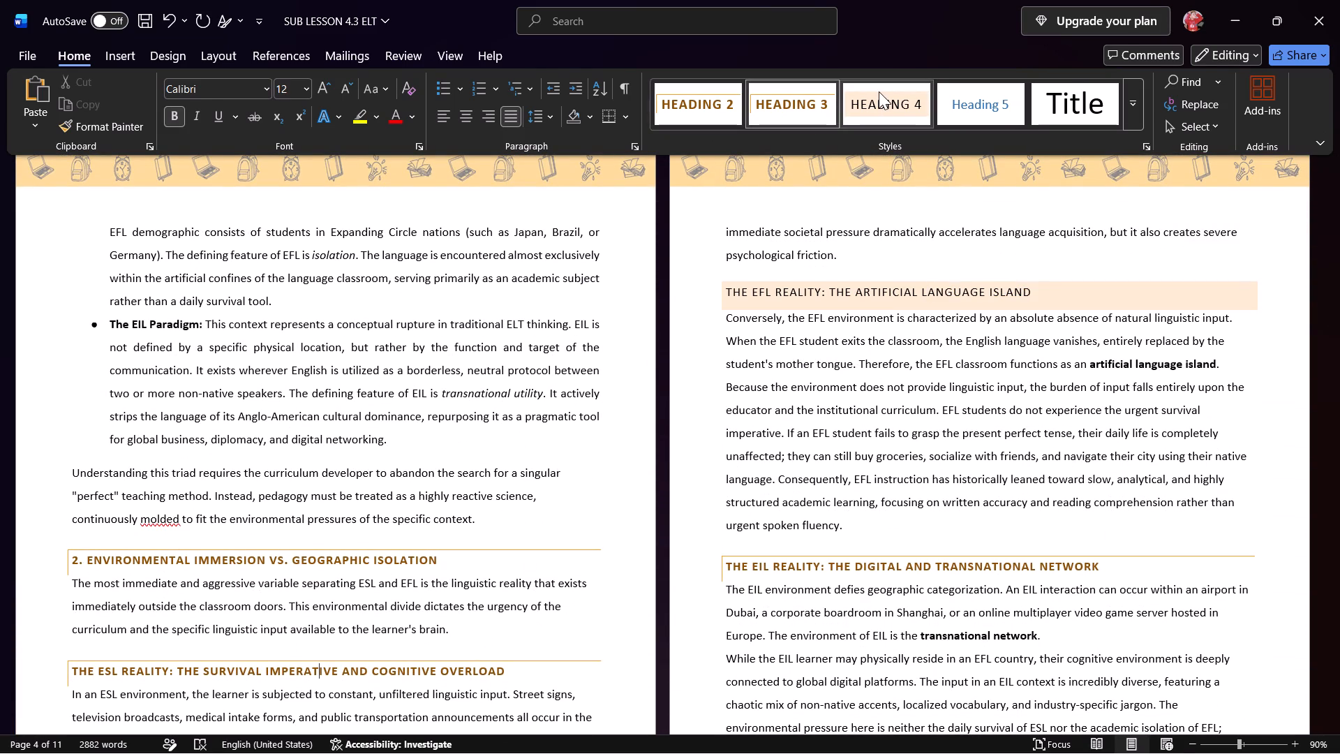
{"action": "left_click", "coordinate": [879, 91]}
{"action": "left_click_drag", "start_coordinate": [797, 563], "coordinate": [797, 550]}
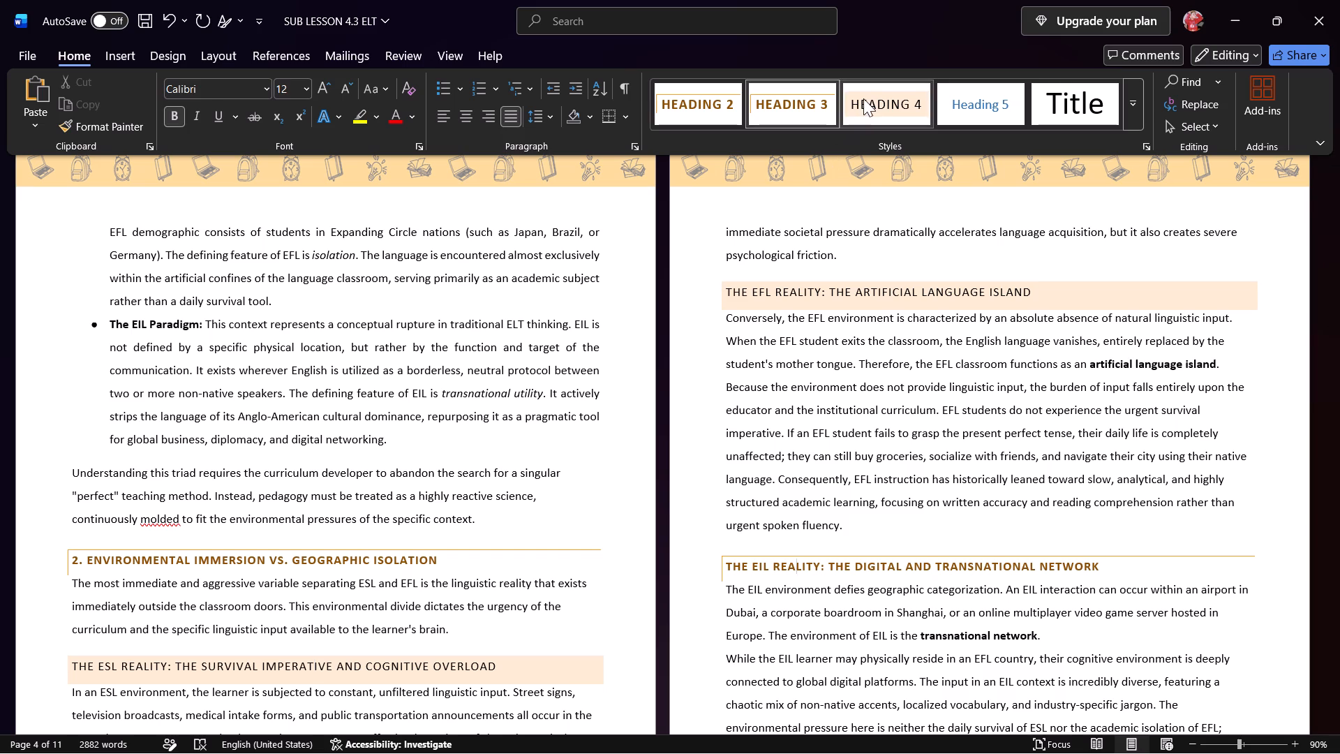
{"action": "left_click", "coordinate": [863, 98]}
Delete the number prefixes "2." and "3." from the headings Environmental Immersion vs. Geographic Isolation and Motivation Ecologies and the Psychological Filter.
{"action": "scroll", "coordinate": [817, 321], "scroll_direction": "down", "scroll_amount": 5}
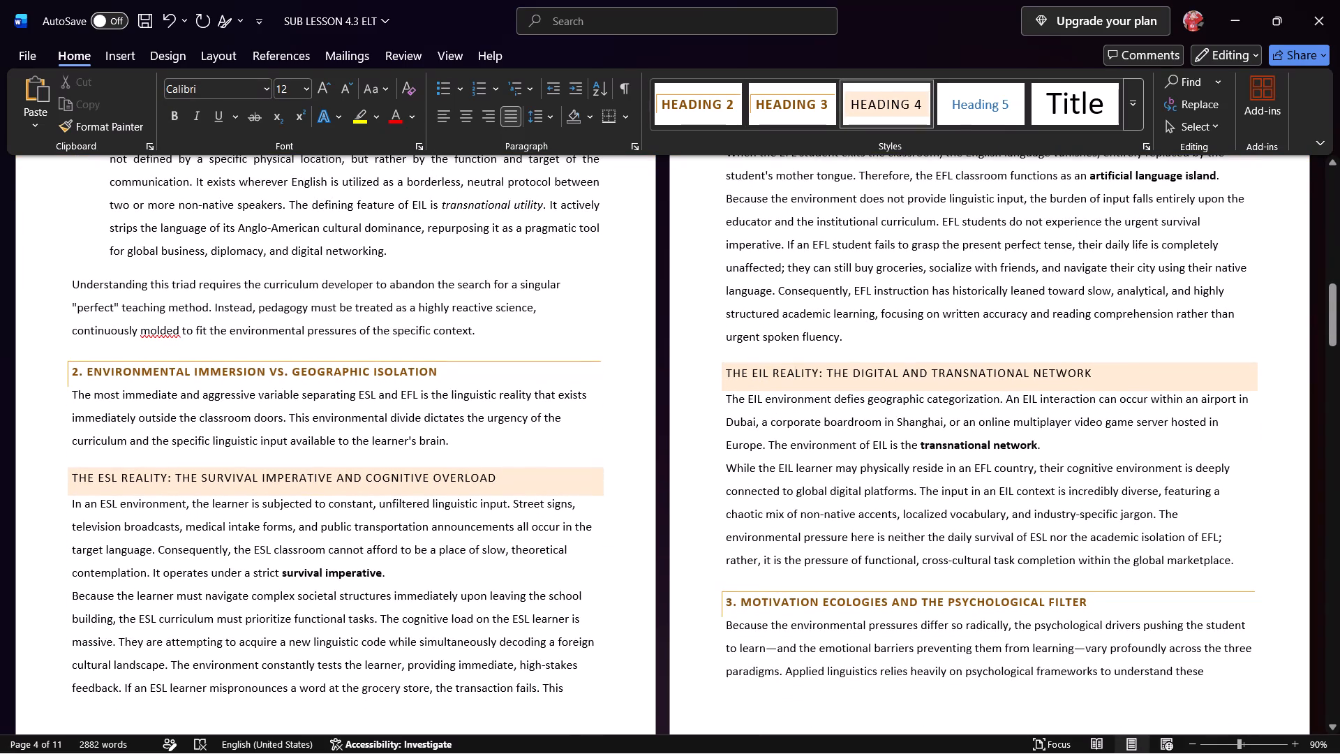
{"action": "left_click", "coordinate": [88, 371]}
{"action": "key", "text": "BackSpace"}
{"action": "key", "text": "BackSpace"}
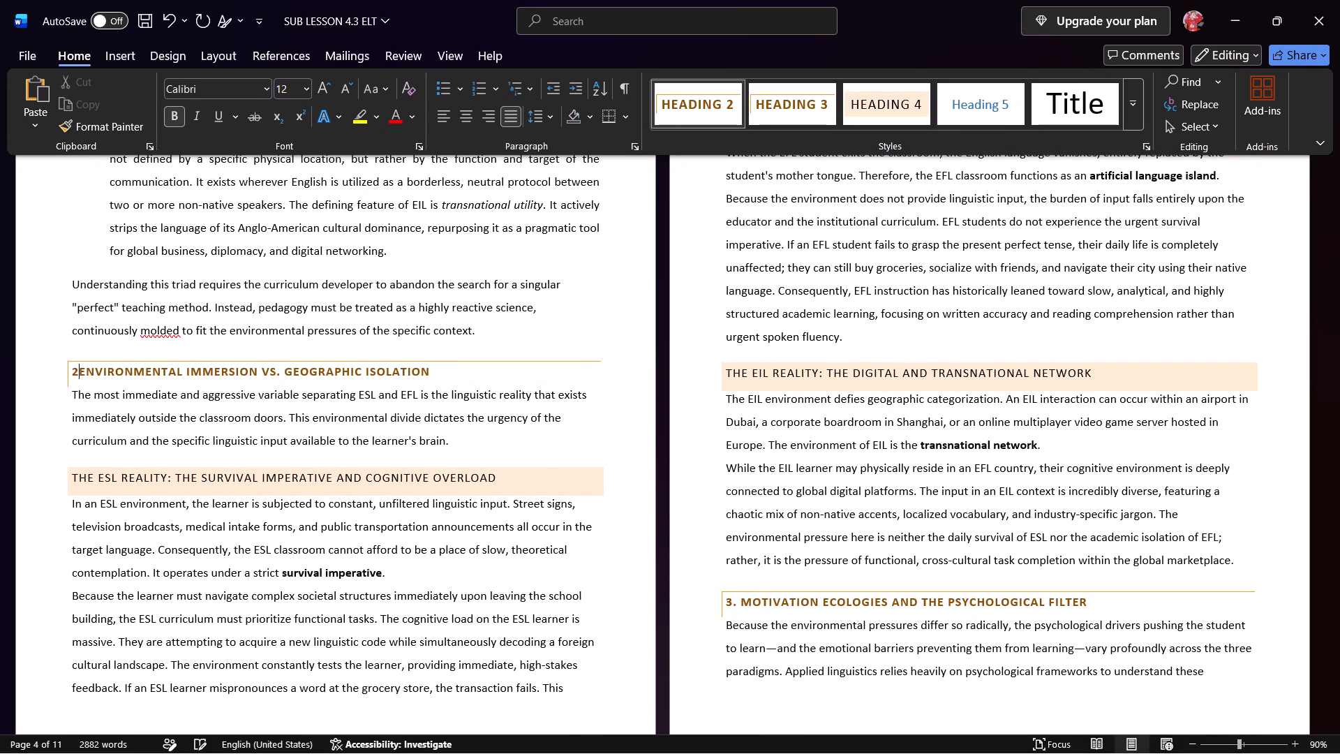
{"action": "key", "text": "BackSpace"}
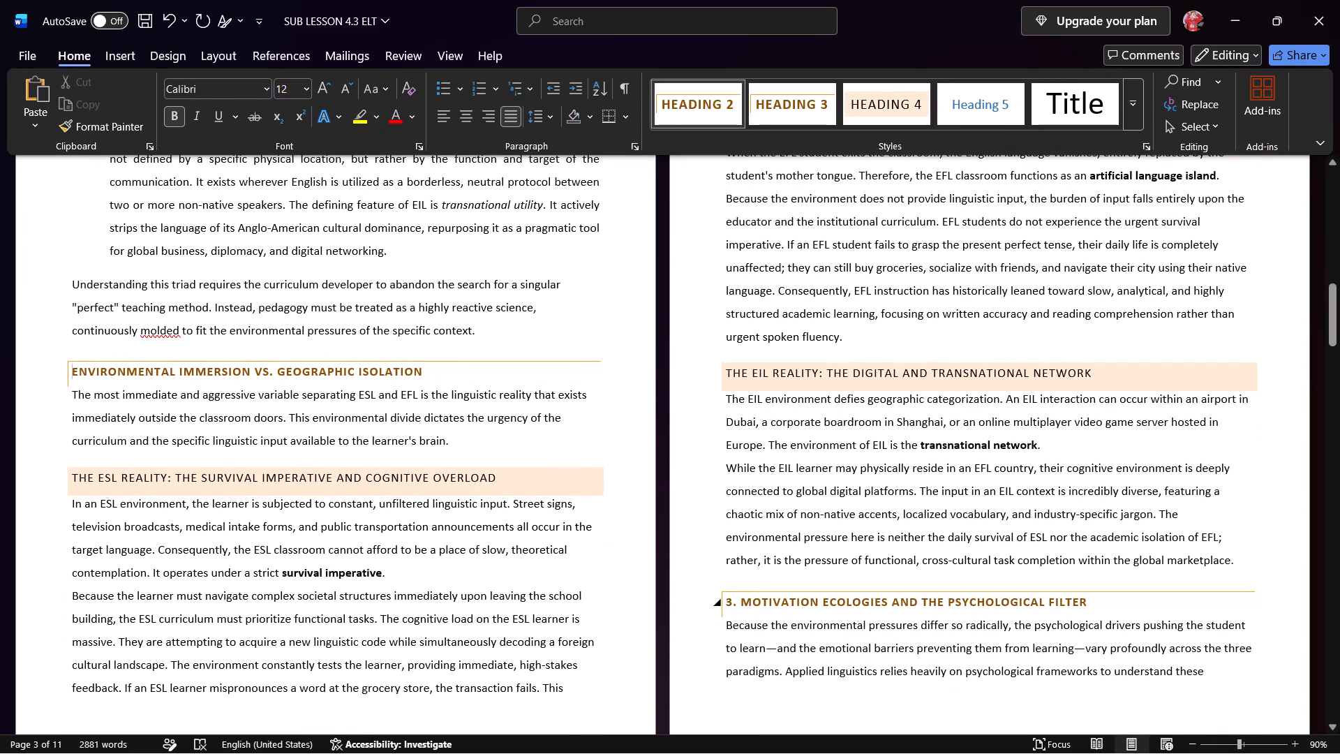
{"action": "left_click", "coordinate": [740, 602]}
{"action": "key", "text": "BackSpace"}
{"action": "key", "text": "BackSpace"}
{"action": "key", "text": "BackSpace"}
Apply the Heading 4 style to the subheadings ESL: Culture Shock and the Fractured Language Ego and EFL: The Motivation Deficit and the Ought-to L2 Self.
{"action": "scroll", "coordinate": [749, 547], "scroll_direction": "down", "scroll_amount": 16}
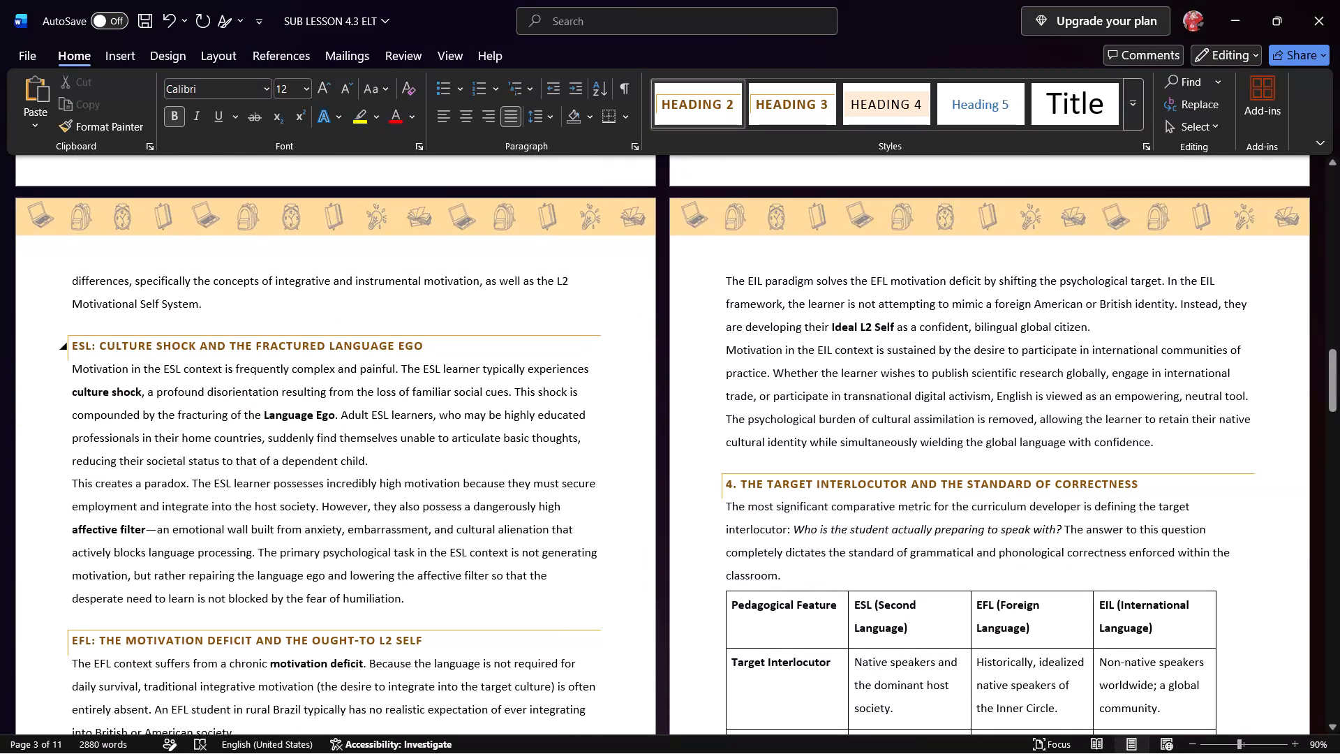
{"action": "left_click", "coordinate": [147, 347]}
{"action": "left_click", "coordinate": [875, 102]}
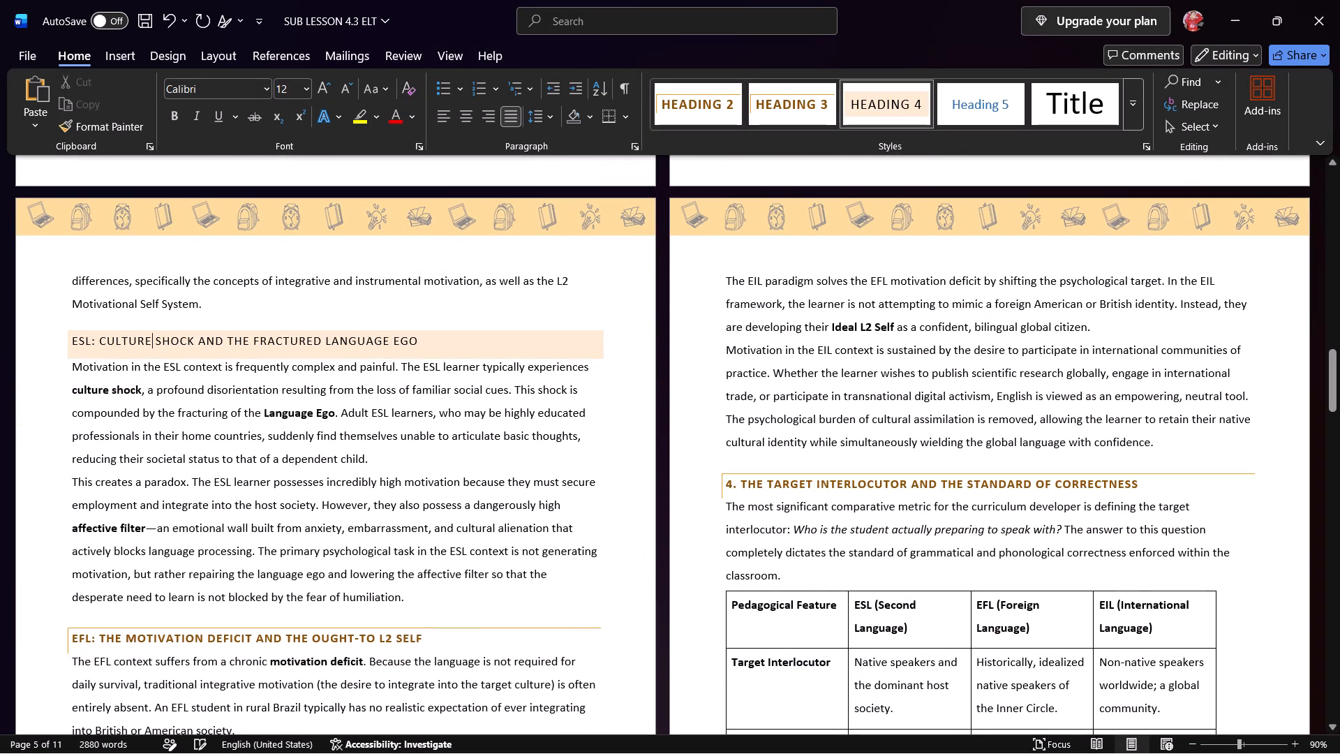
{"action": "left_click", "coordinate": [318, 634]}
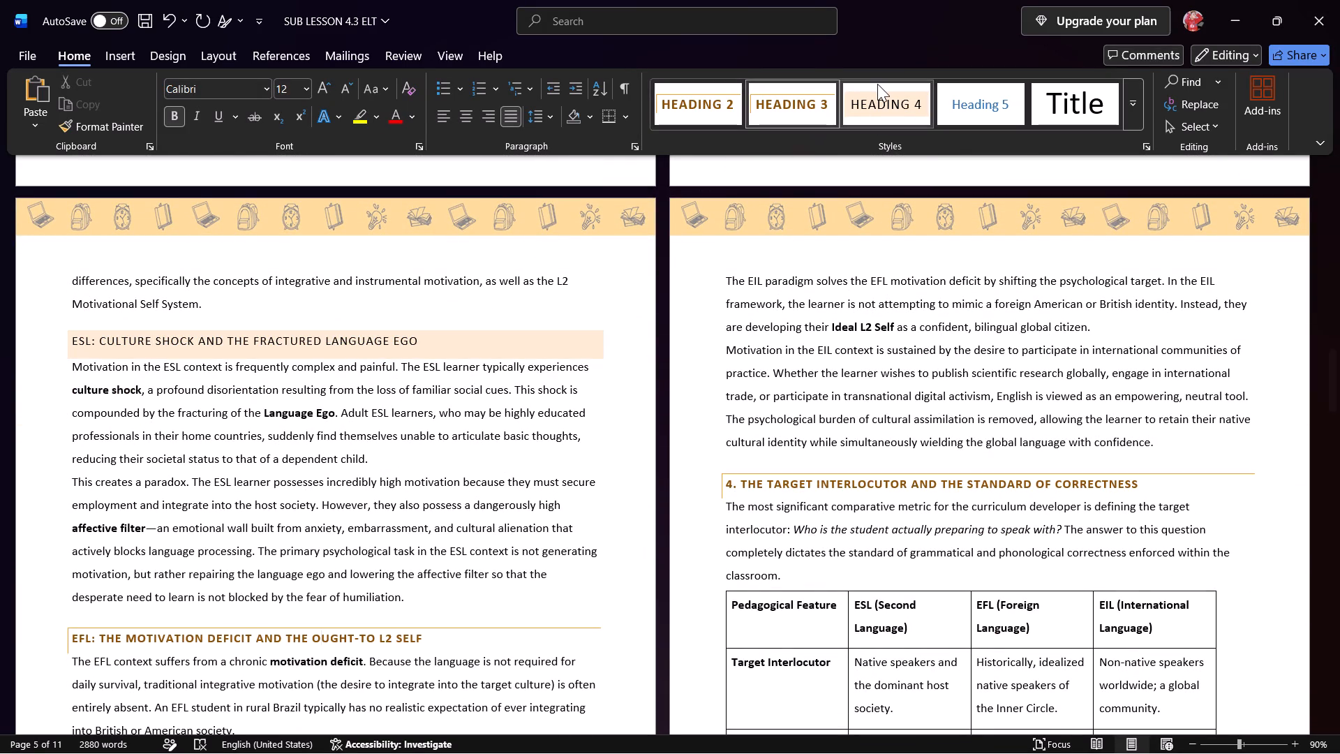
{"action": "left_click", "coordinate": [877, 98]}
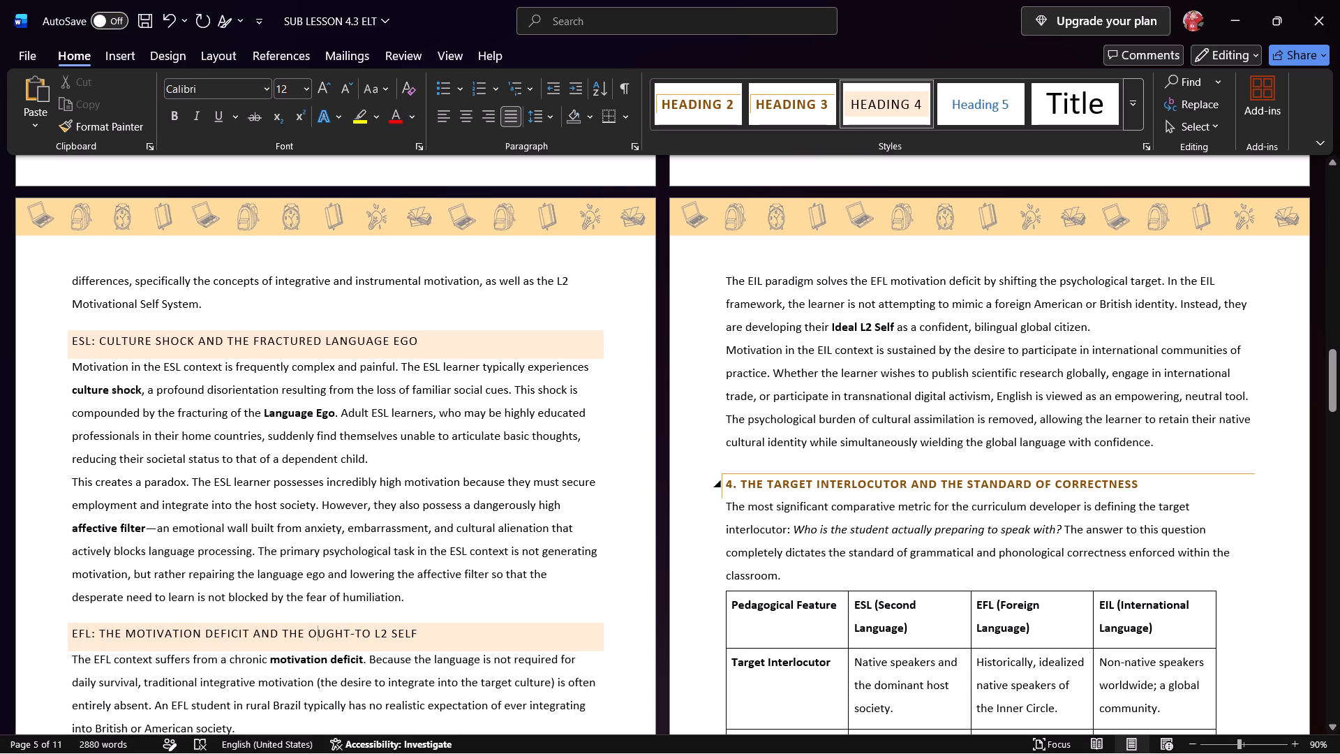
Delete the number prefix "4." from the heading The Target Interlocutor and the Standard of Correctness.
{"action": "left_click", "coordinate": [741, 483]}
{"action": "key", "text": "BackSpace"}
{"action": "key", "text": "BackSpace"}
{"action": "key", "text": "BackSpace"}
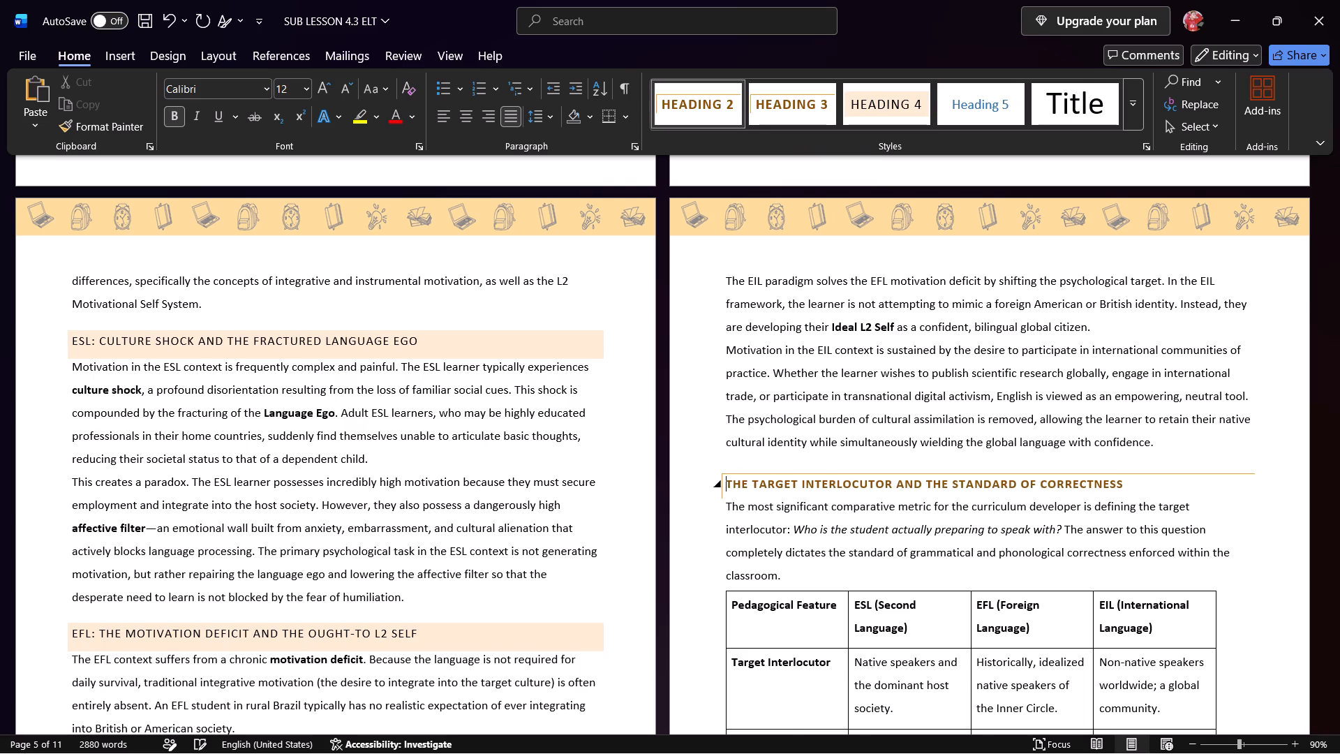
Apply the Heading 4 style to the subheading EIL: The Ideal L2 Self and Global Citizenship.
{"action": "scroll", "coordinate": [801, 494], "scroll_direction": "down", "scroll_amount": 9}
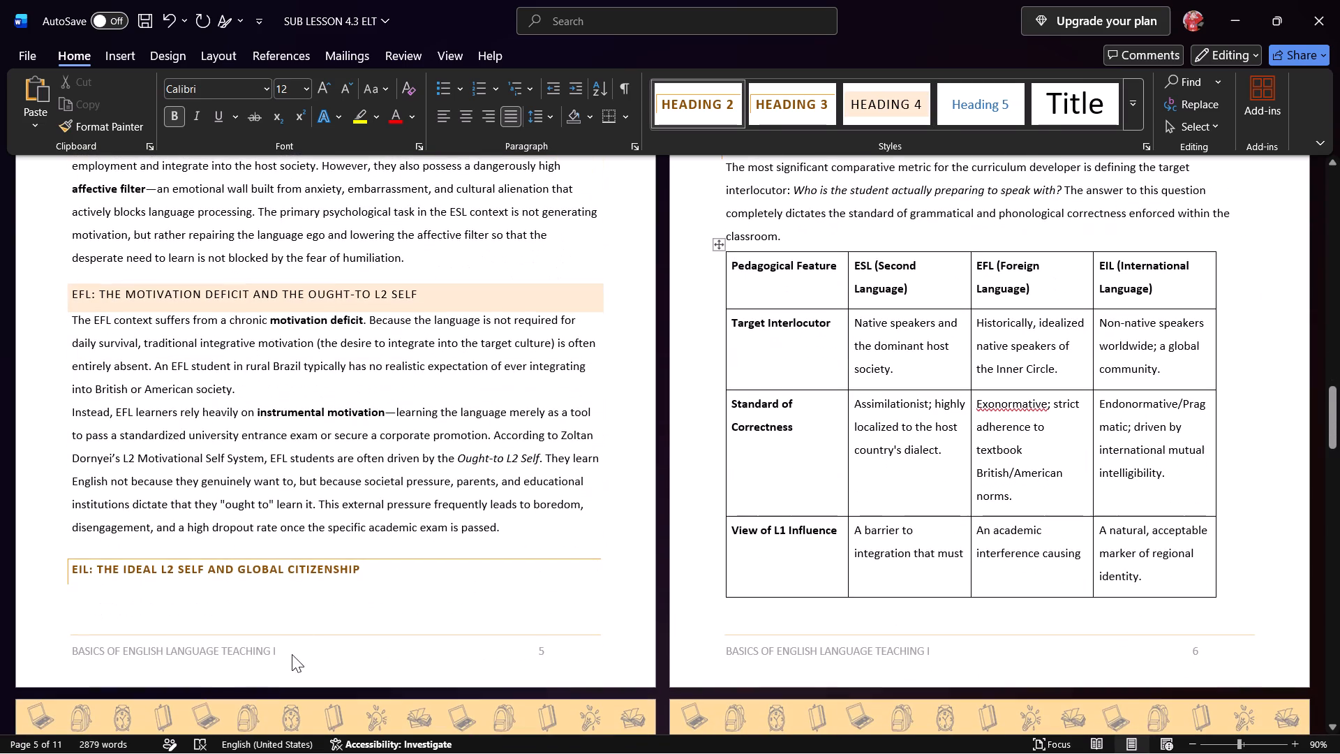
{"action": "left_click", "coordinate": [305, 570]}
{"action": "left_click", "coordinate": [889, 113]}
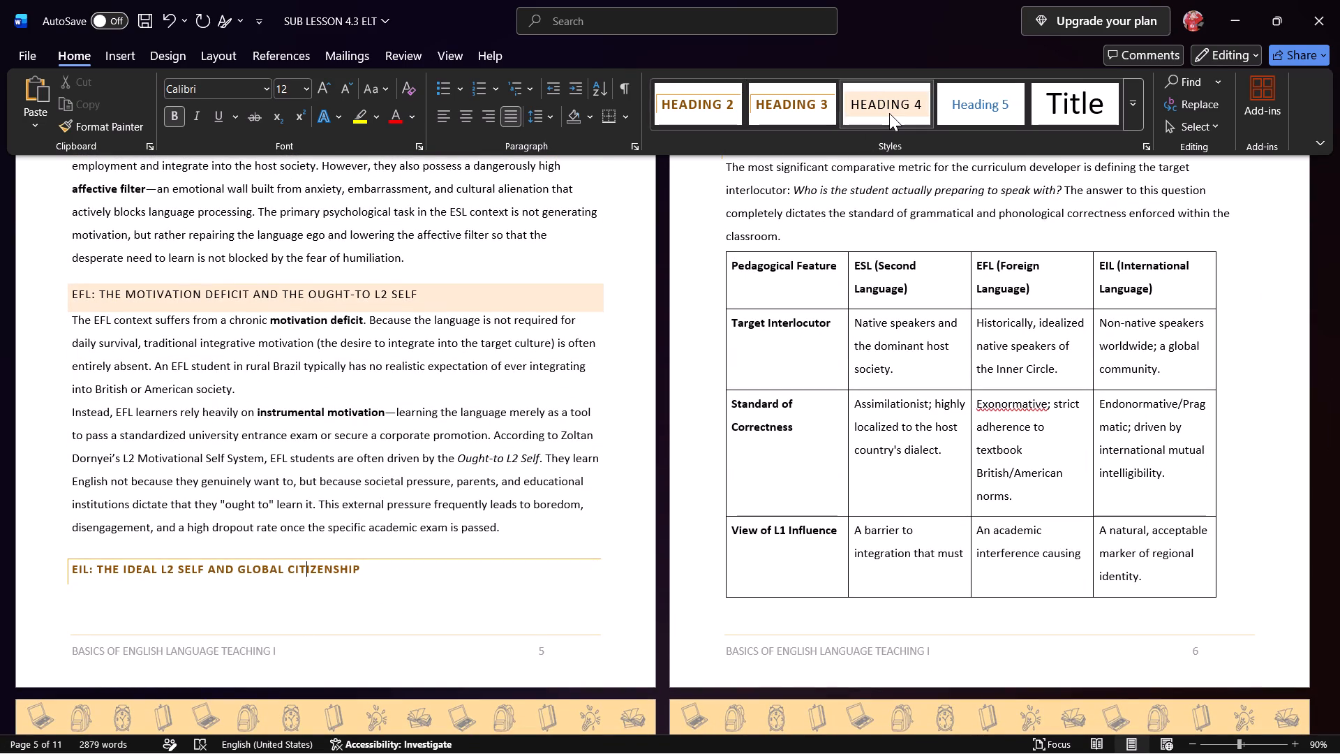
Widen the EIL (International Language) column of the comparison table so the table's outer edge reaches the text margin.
{"action": "left_click_drag", "start_coordinate": [1215, 279], "coordinate": [1238, 278]}
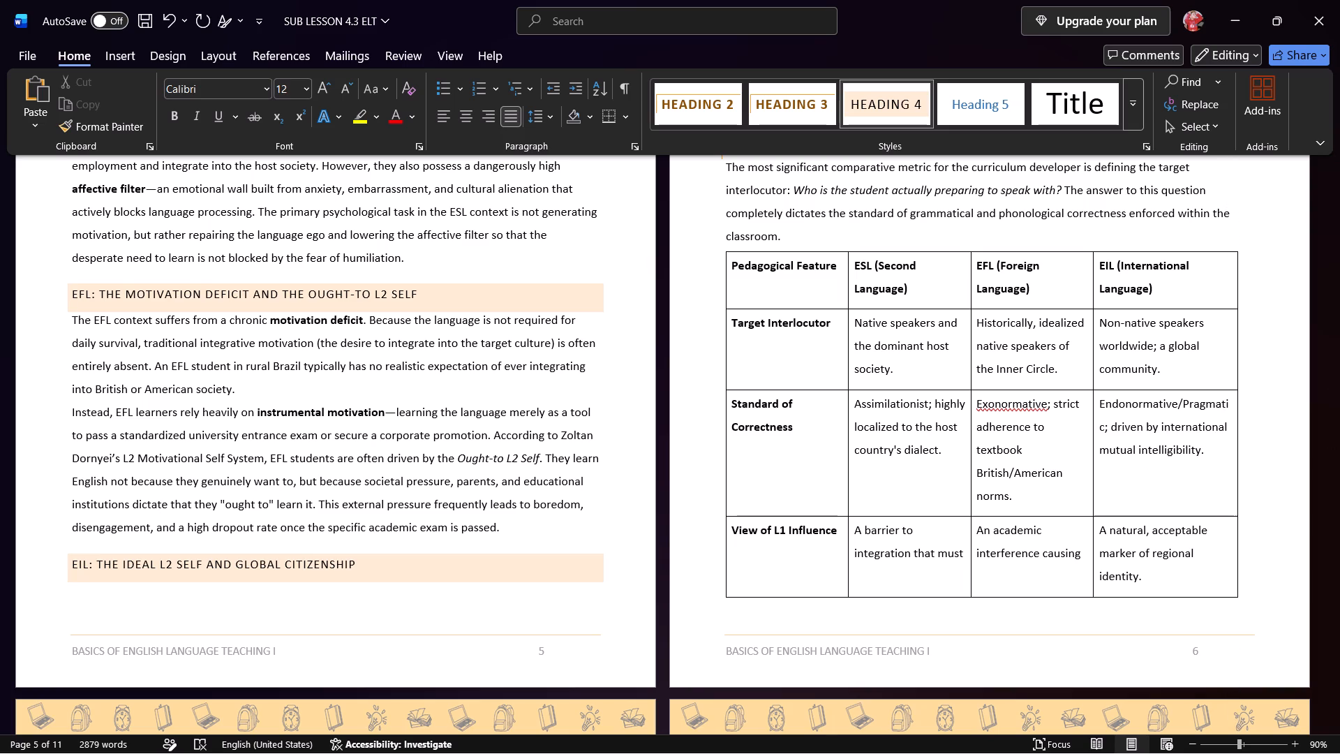
{"action": "scroll", "coordinate": [1238, 278], "scroll_direction": "up", "scroll_amount": 8}
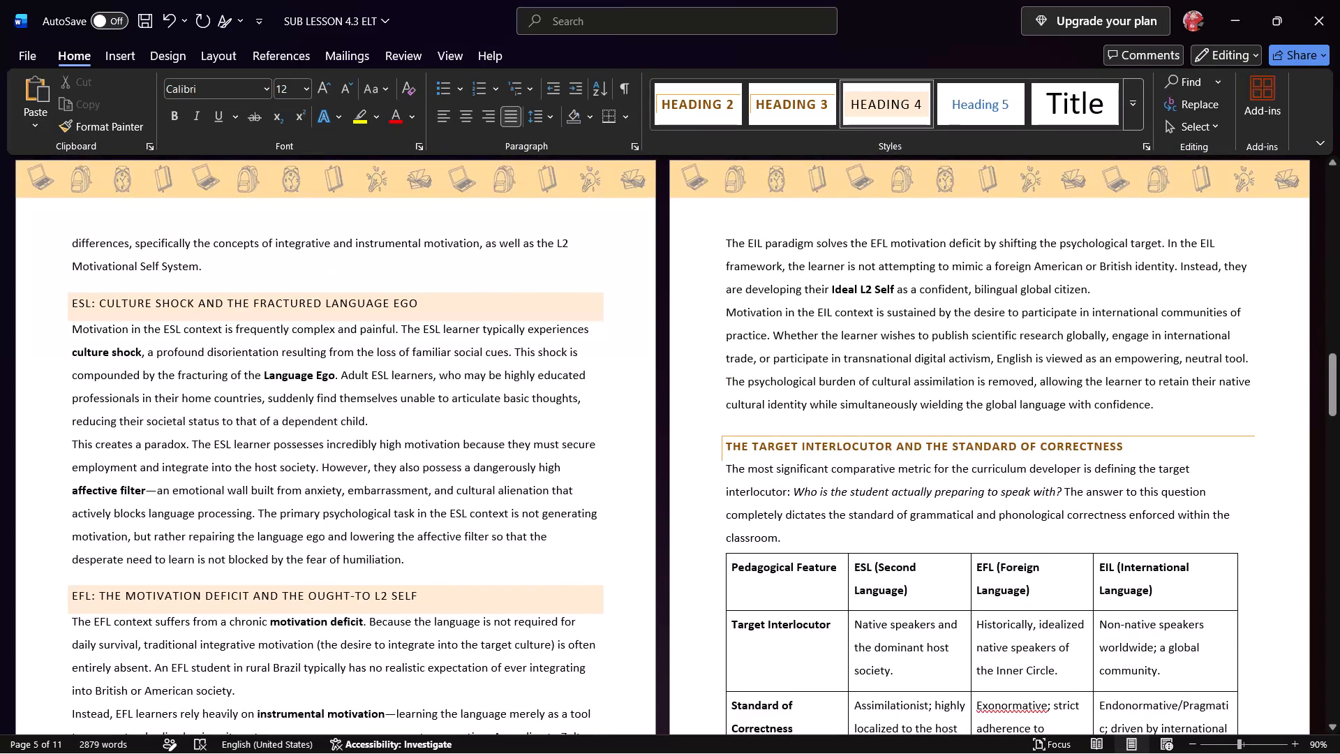
{"action": "left_click_drag", "start_coordinate": [1237, 573], "coordinate": [1256, 571]}
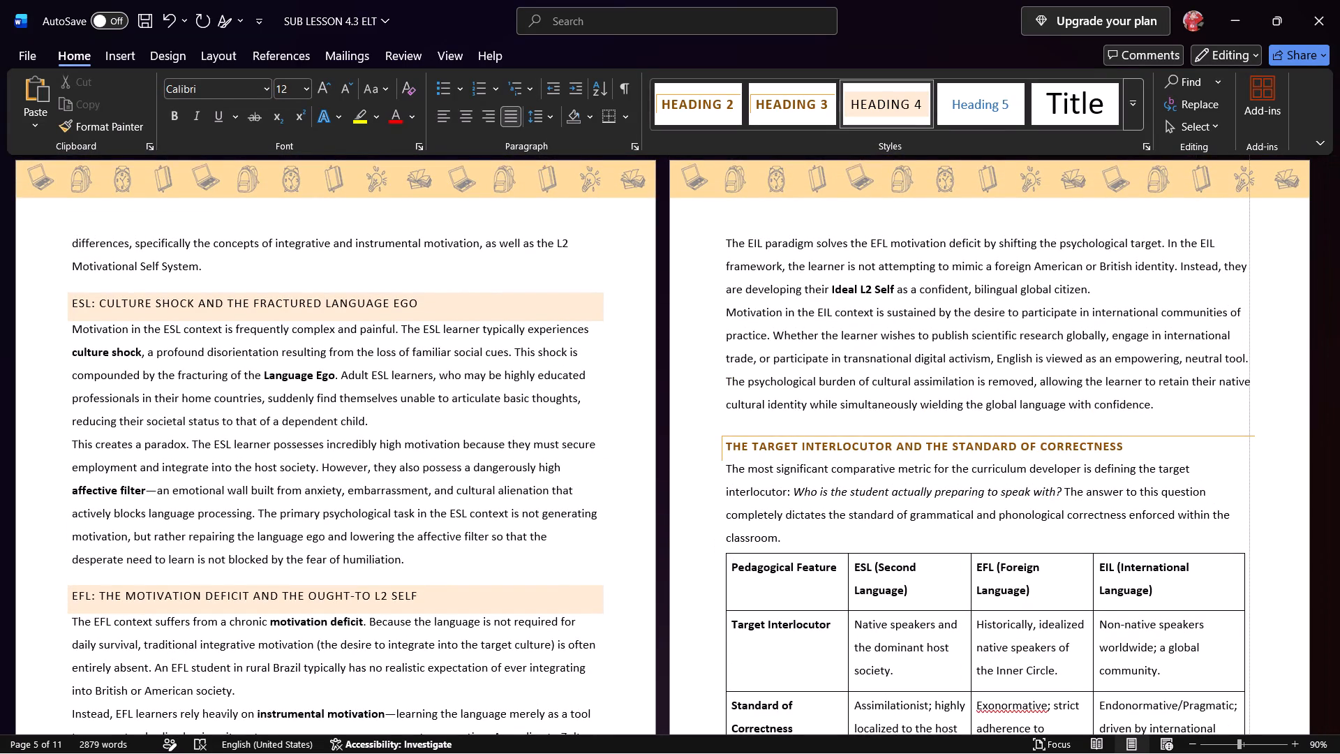
{"action": "left_click_drag", "start_coordinate": [1256, 571], "coordinate": [1260, 571]}
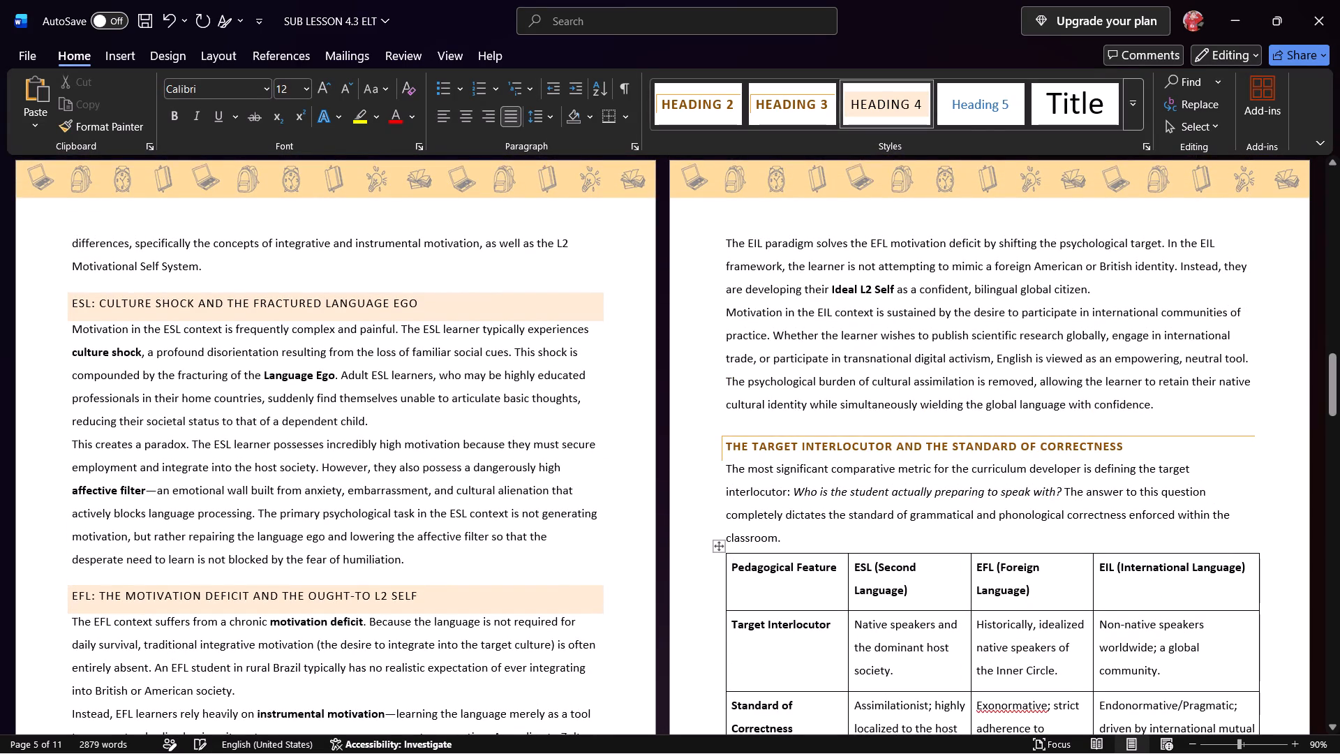
Select the empty Pedagogical Feature cell where the comparison table's View of L1 Influence row continues onto the following page.
{"action": "scroll", "coordinate": [855, 599], "scroll_direction": "down", "scroll_amount": 7}
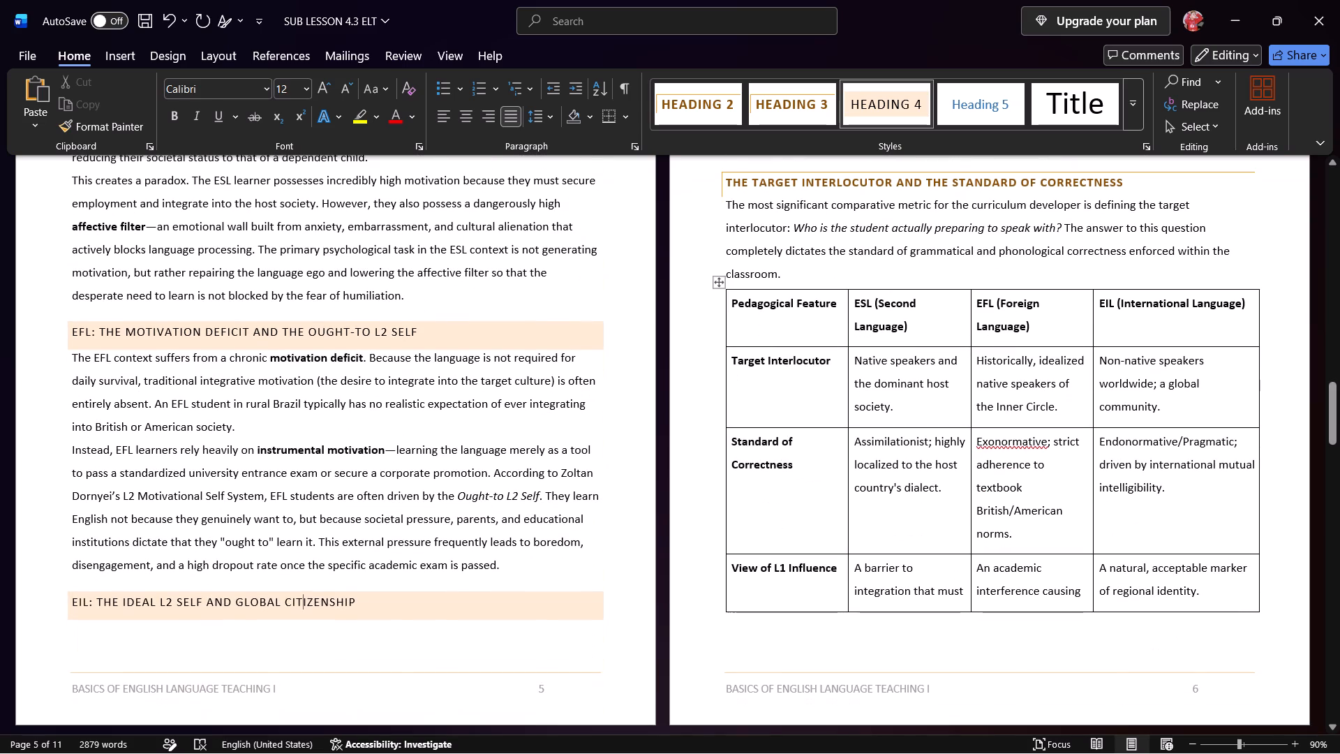
{"action": "scroll", "coordinate": [919, 389], "scroll_direction": "down", "scroll_amount": 6}
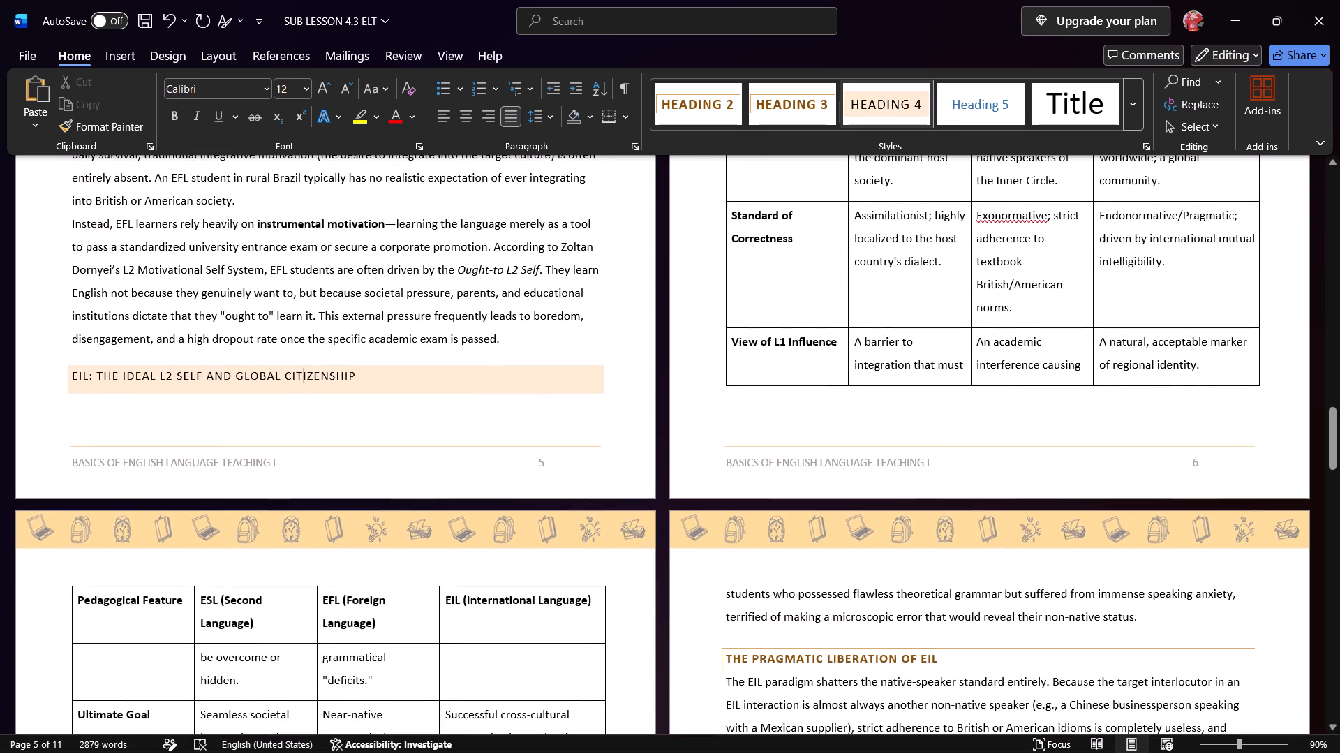
{"action": "scroll", "coordinate": [909, 394], "scroll_direction": "down", "scroll_amount": 5}
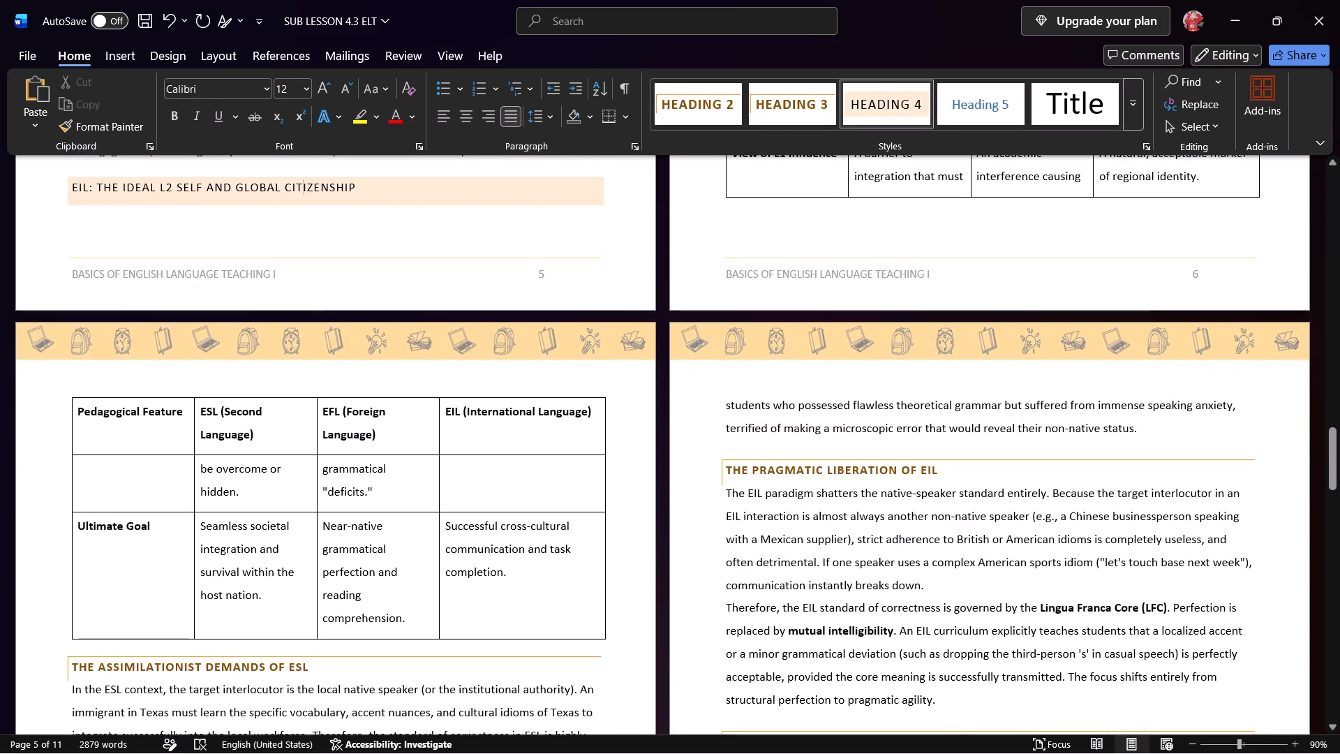
{"action": "double_click", "coordinate": [159, 482]}
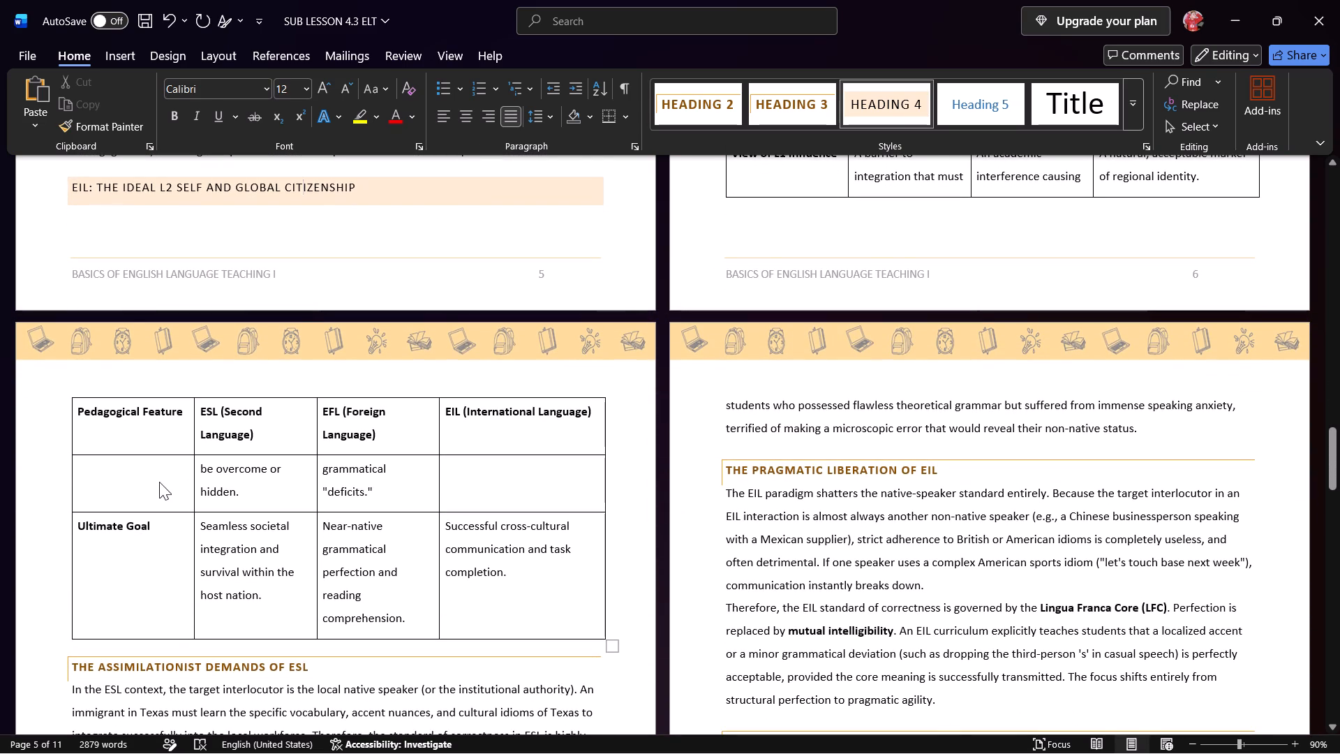
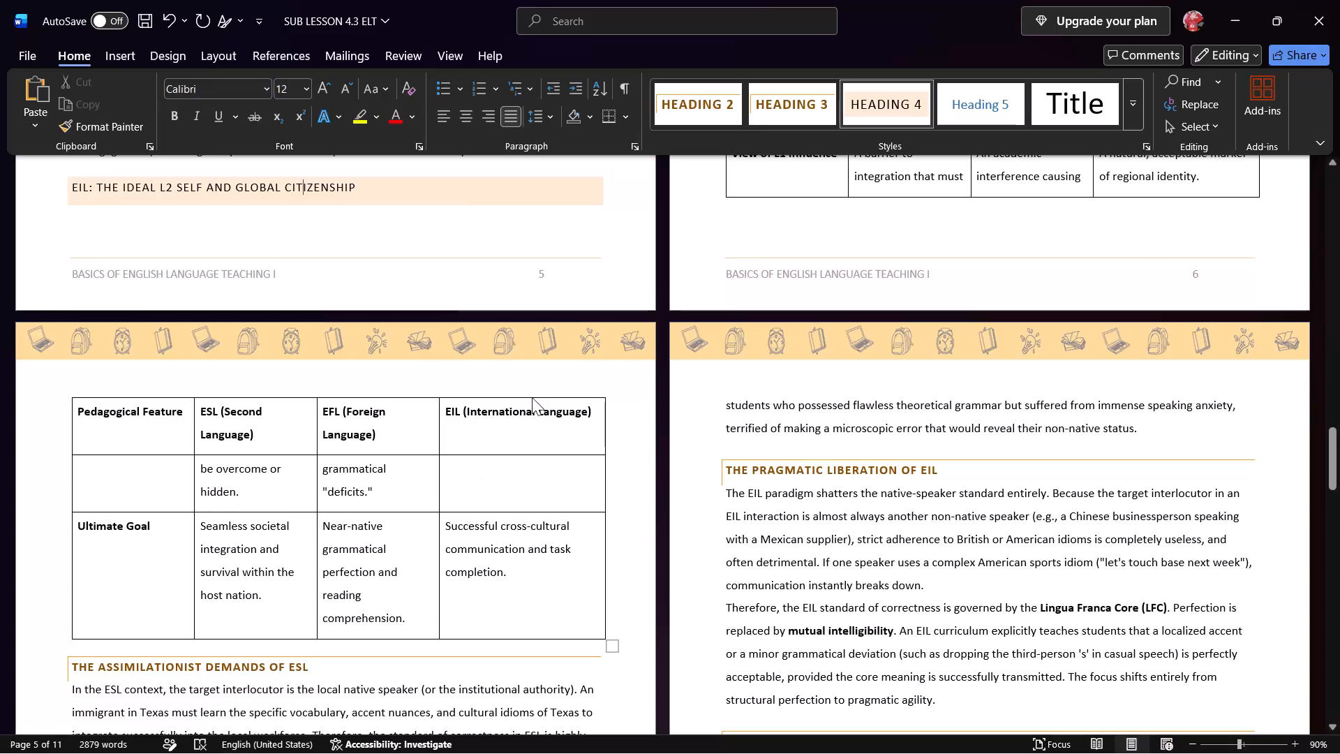
Narrow the Pedagogical Feature column of the comparison table so that the ESL (Second Language) column gains its width.
{"action": "scroll", "coordinate": [526, 404], "scroll_direction": "up", "scroll_amount": 9}
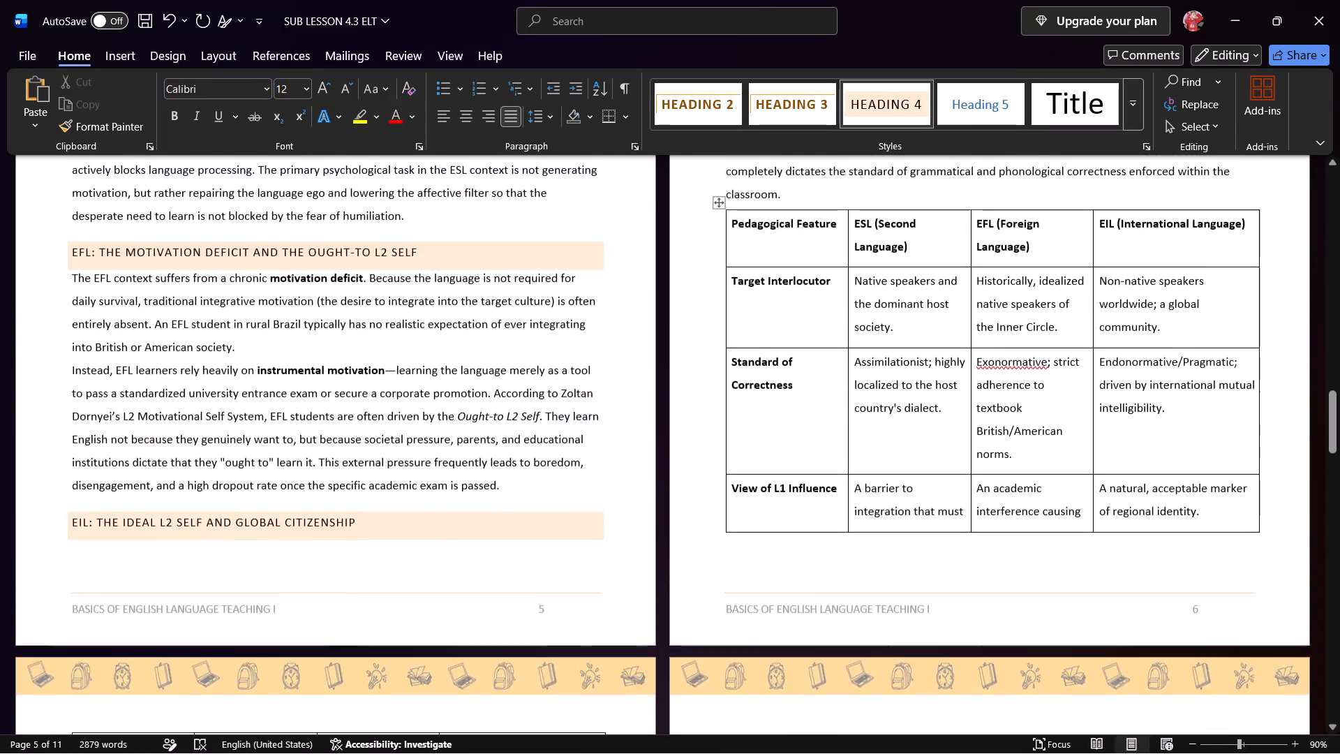
{"action": "scroll", "coordinate": [526, 404], "scroll_direction": "up", "scroll_amount": 4}
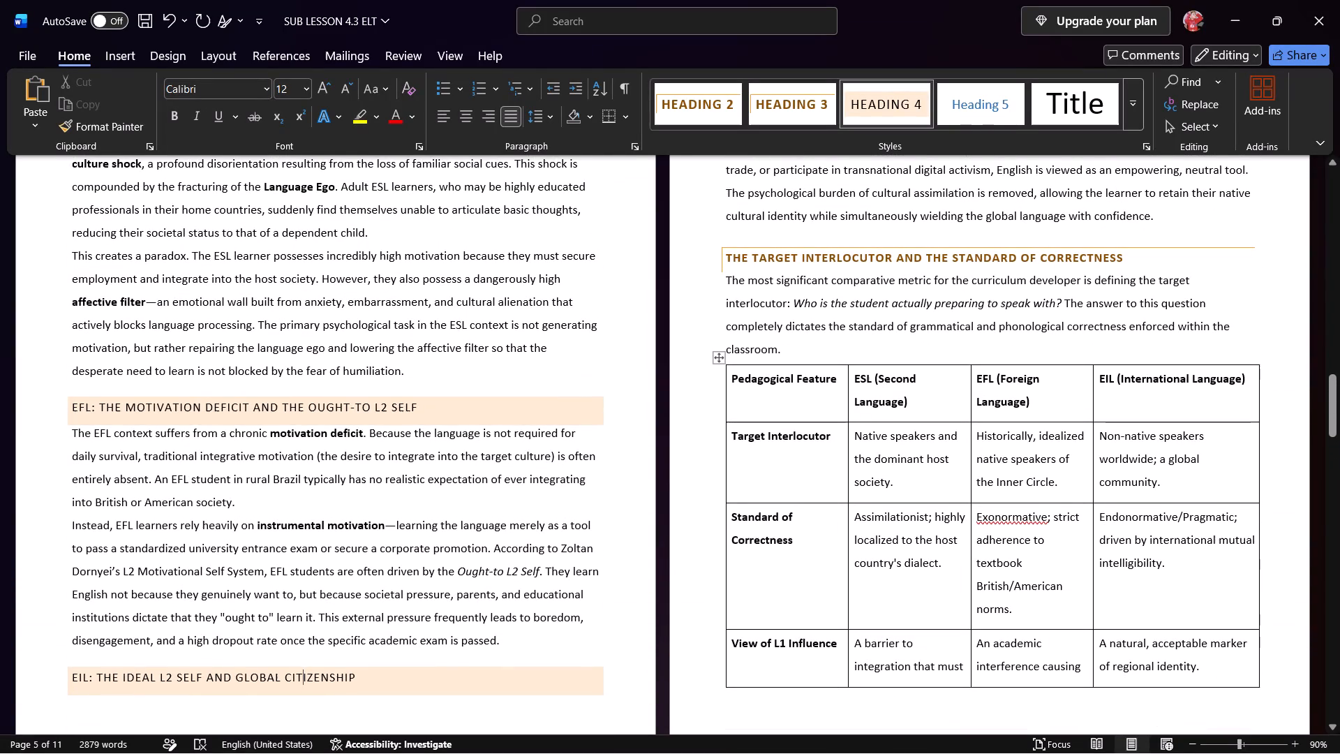
{"action": "scroll", "coordinate": [840, 419], "scroll_direction": "down", "scroll_amount": 7}
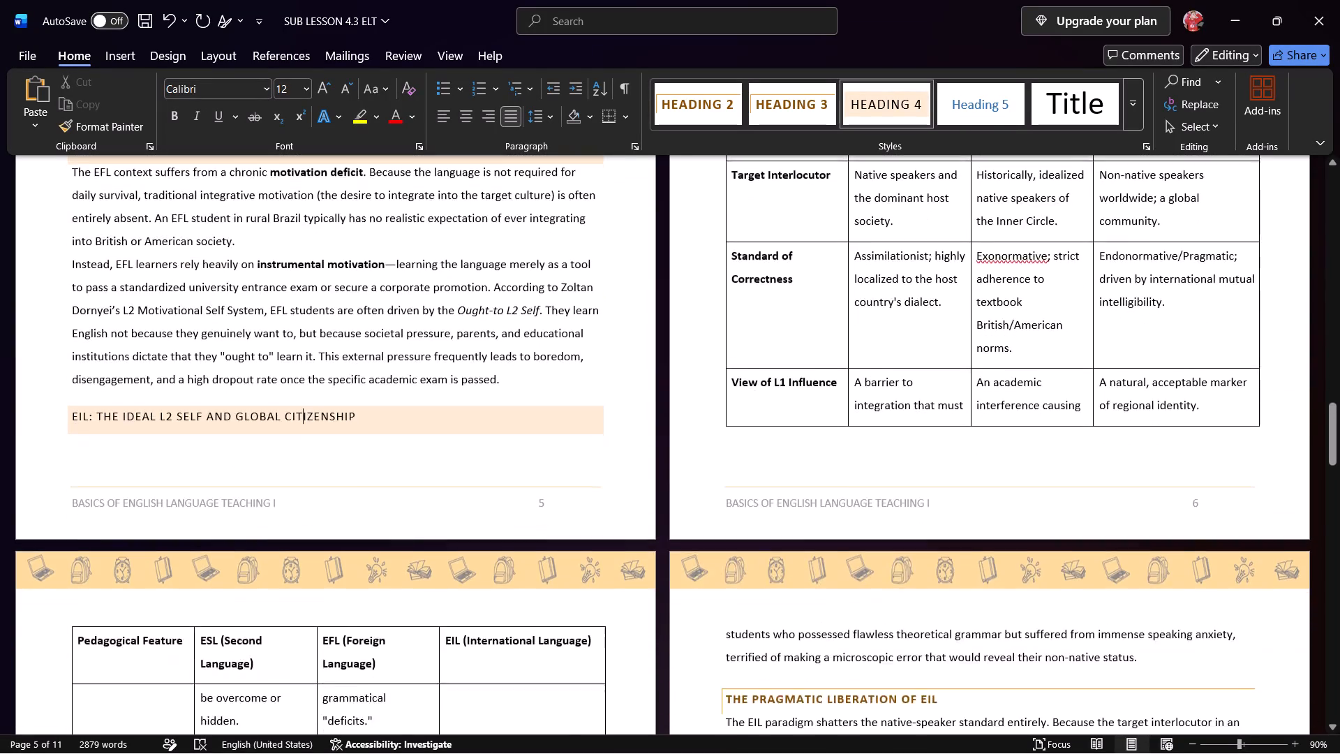
{"action": "scroll", "coordinate": [840, 420], "scroll_direction": "down", "scroll_amount": 5}
{"action": "scroll", "coordinate": [840, 420], "scroll_direction": "up", "scroll_amount": 3}
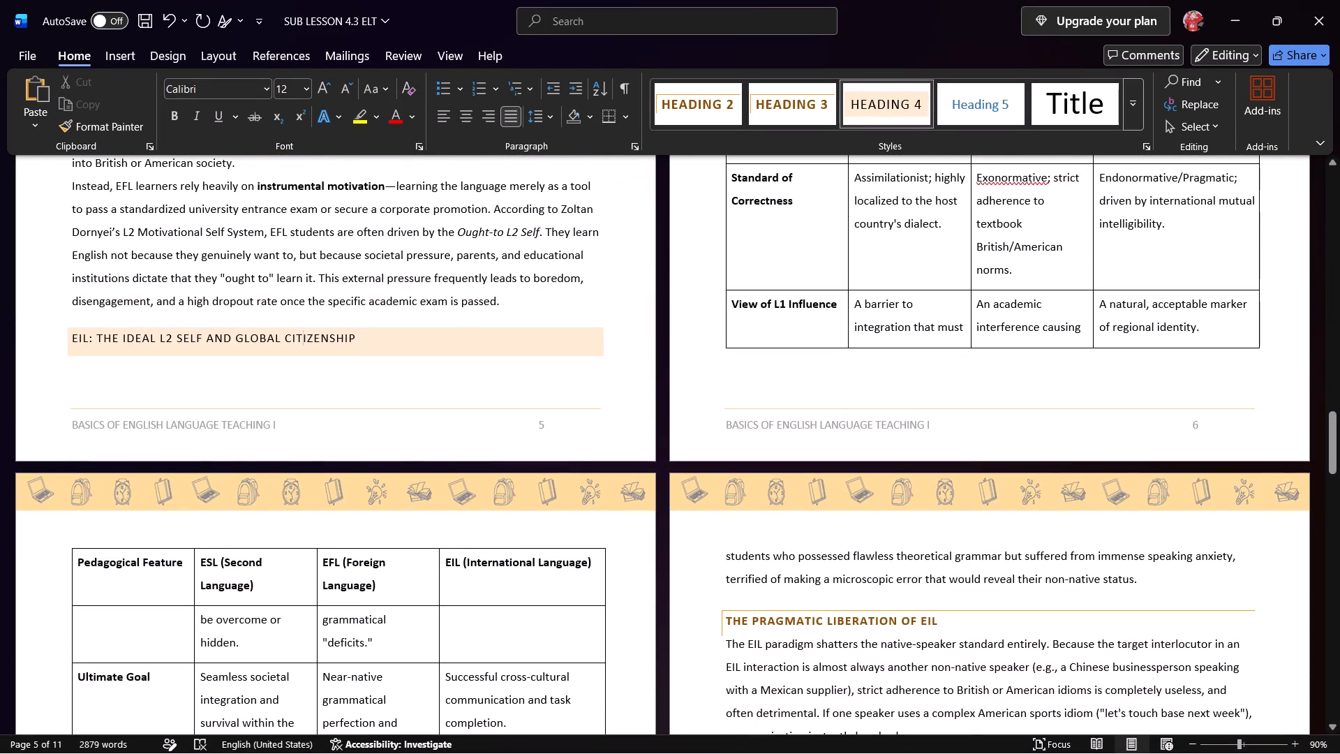
{"action": "scroll", "coordinate": [846, 359], "scroll_direction": "up", "scroll_amount": 5}
{"action": "left_click_drag", "start_coordinate": [846, 332], "coordinate": [819, 336]}
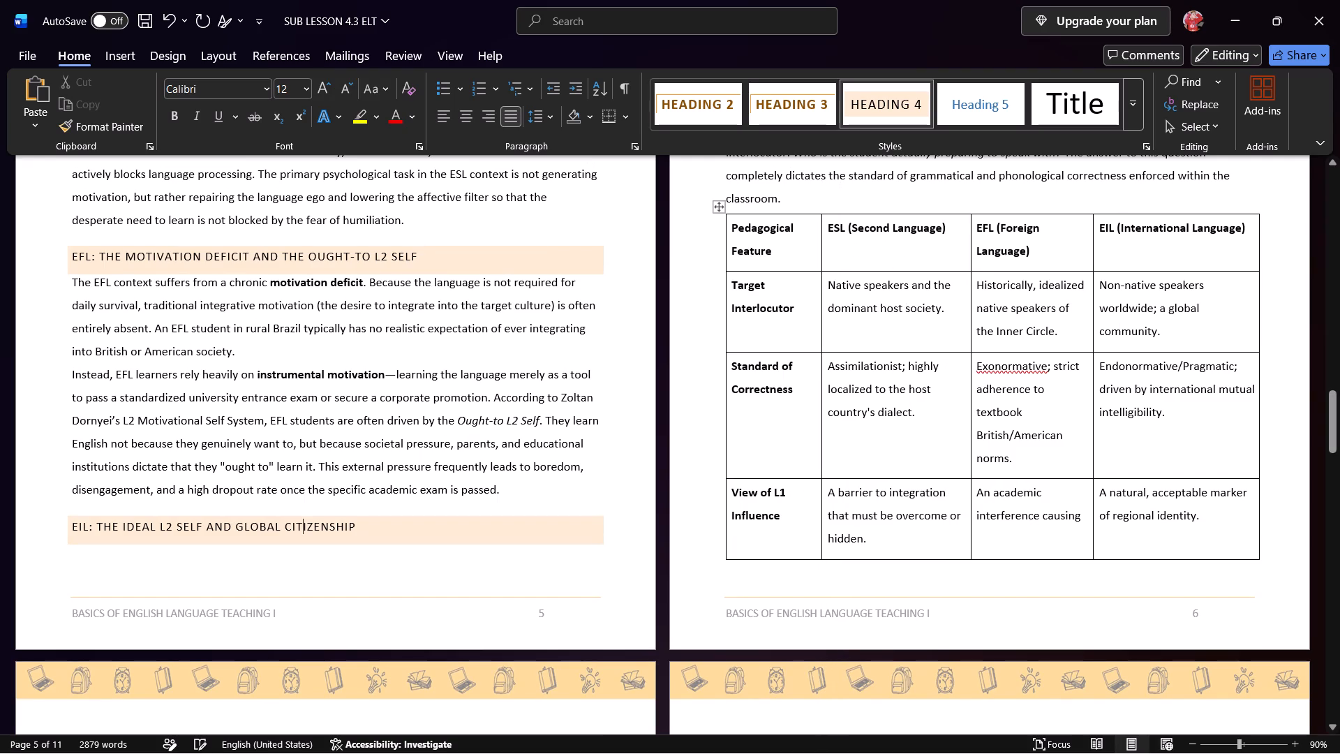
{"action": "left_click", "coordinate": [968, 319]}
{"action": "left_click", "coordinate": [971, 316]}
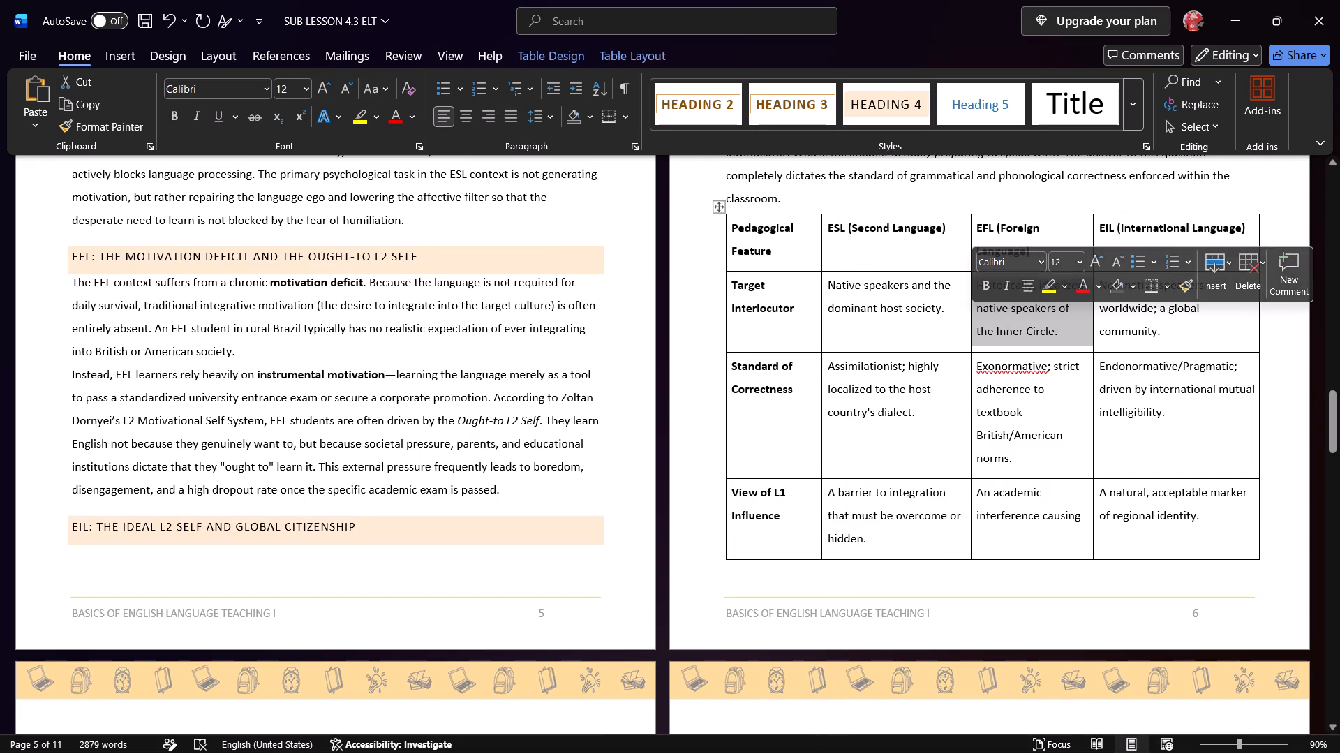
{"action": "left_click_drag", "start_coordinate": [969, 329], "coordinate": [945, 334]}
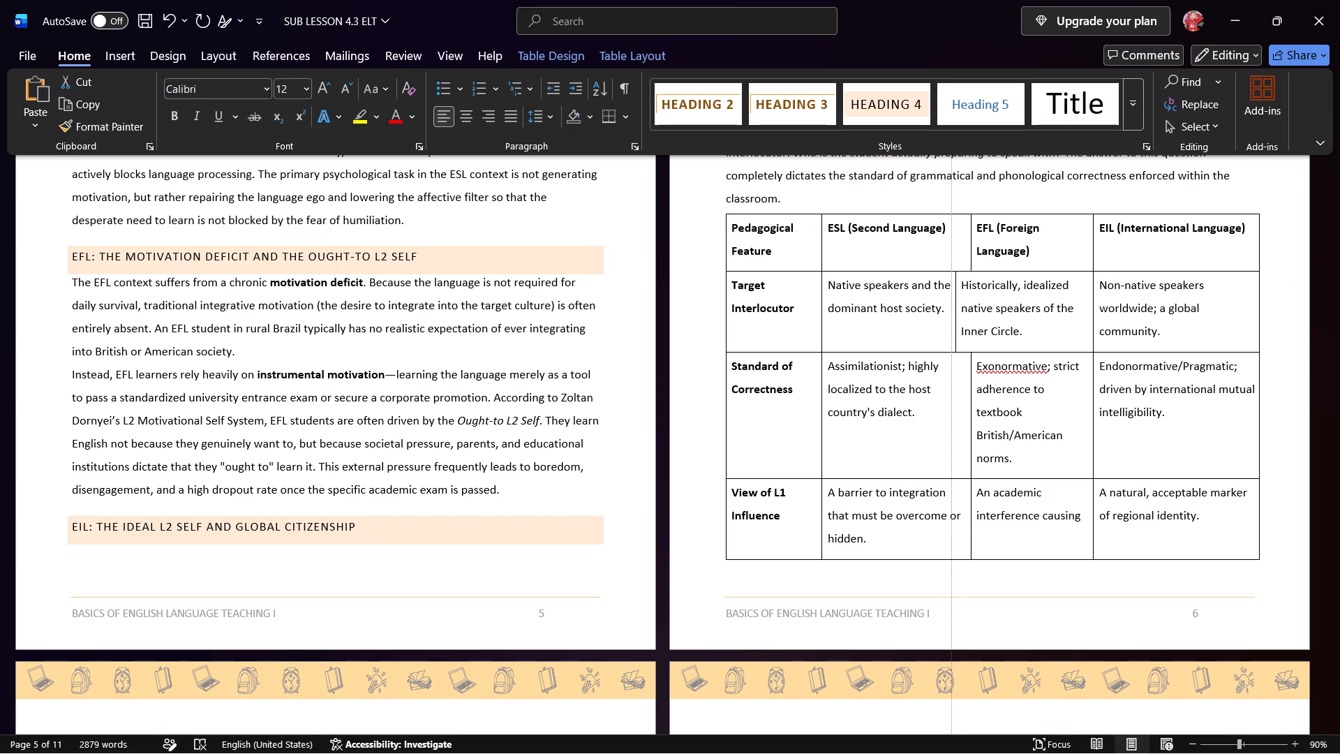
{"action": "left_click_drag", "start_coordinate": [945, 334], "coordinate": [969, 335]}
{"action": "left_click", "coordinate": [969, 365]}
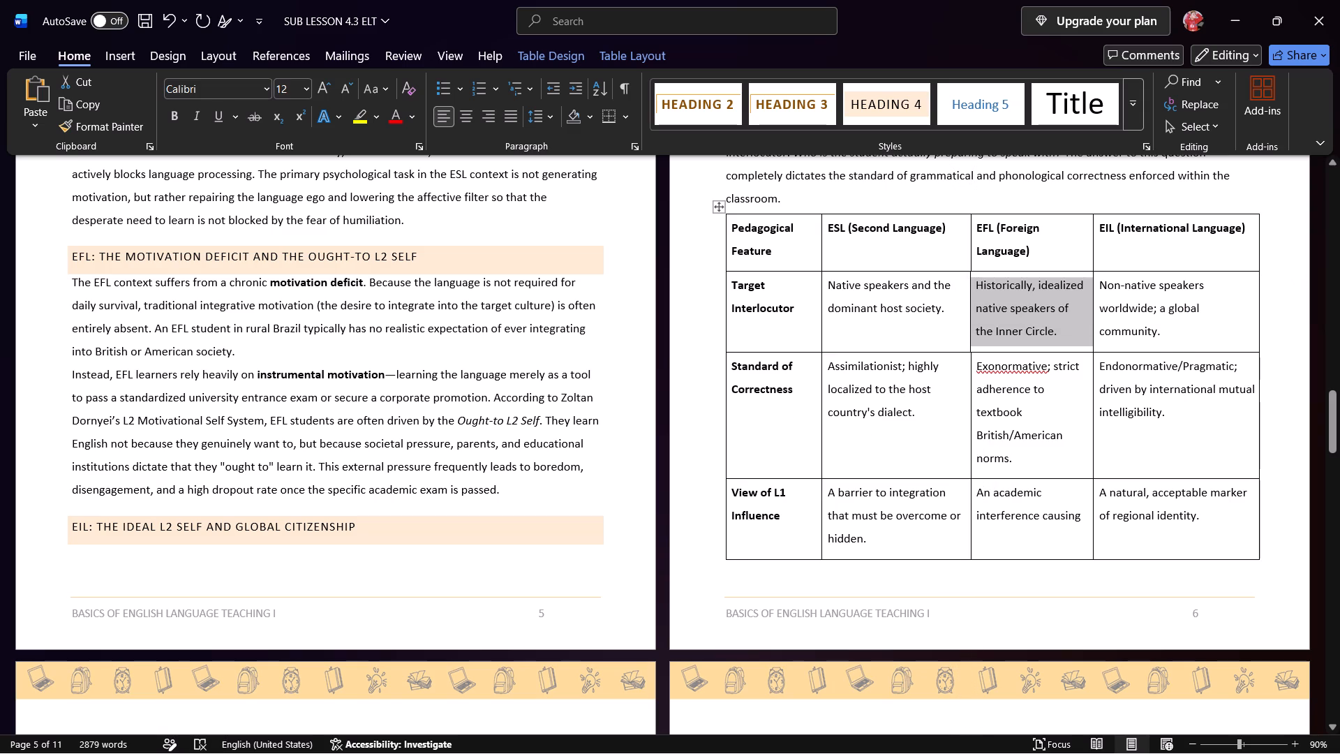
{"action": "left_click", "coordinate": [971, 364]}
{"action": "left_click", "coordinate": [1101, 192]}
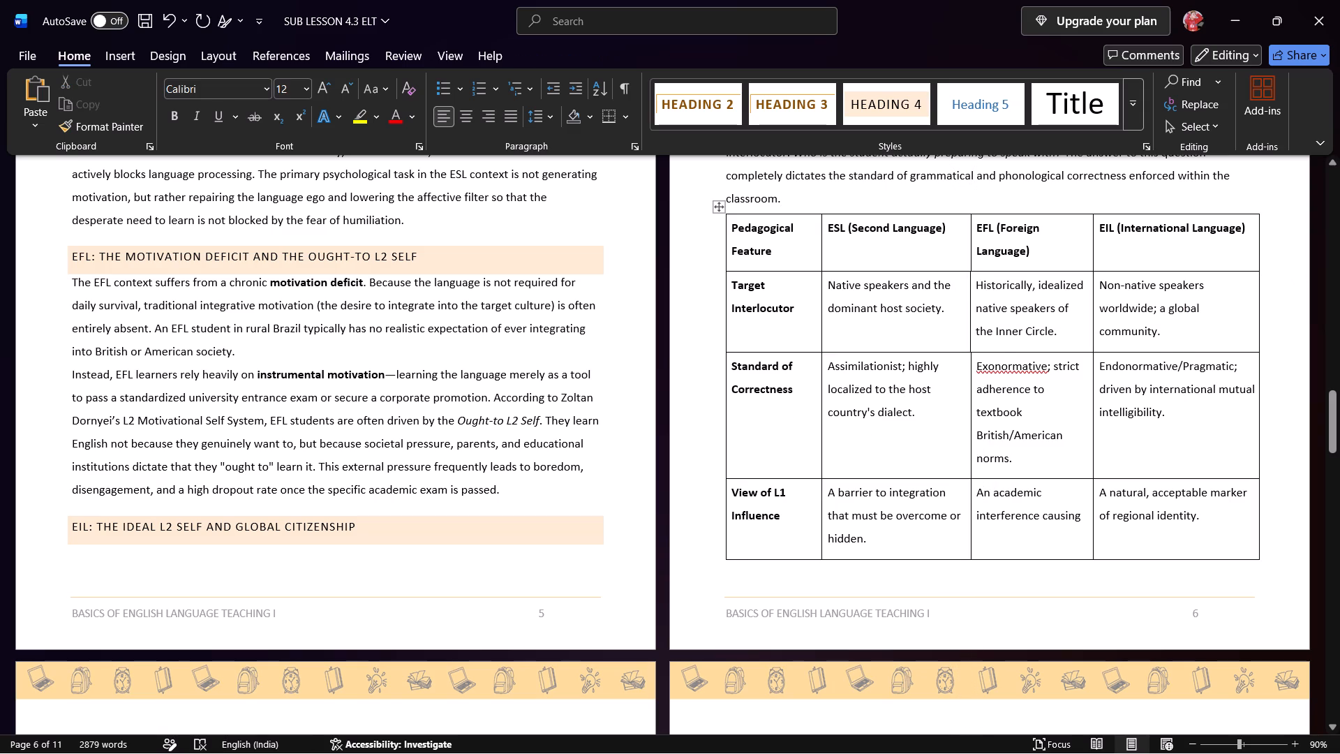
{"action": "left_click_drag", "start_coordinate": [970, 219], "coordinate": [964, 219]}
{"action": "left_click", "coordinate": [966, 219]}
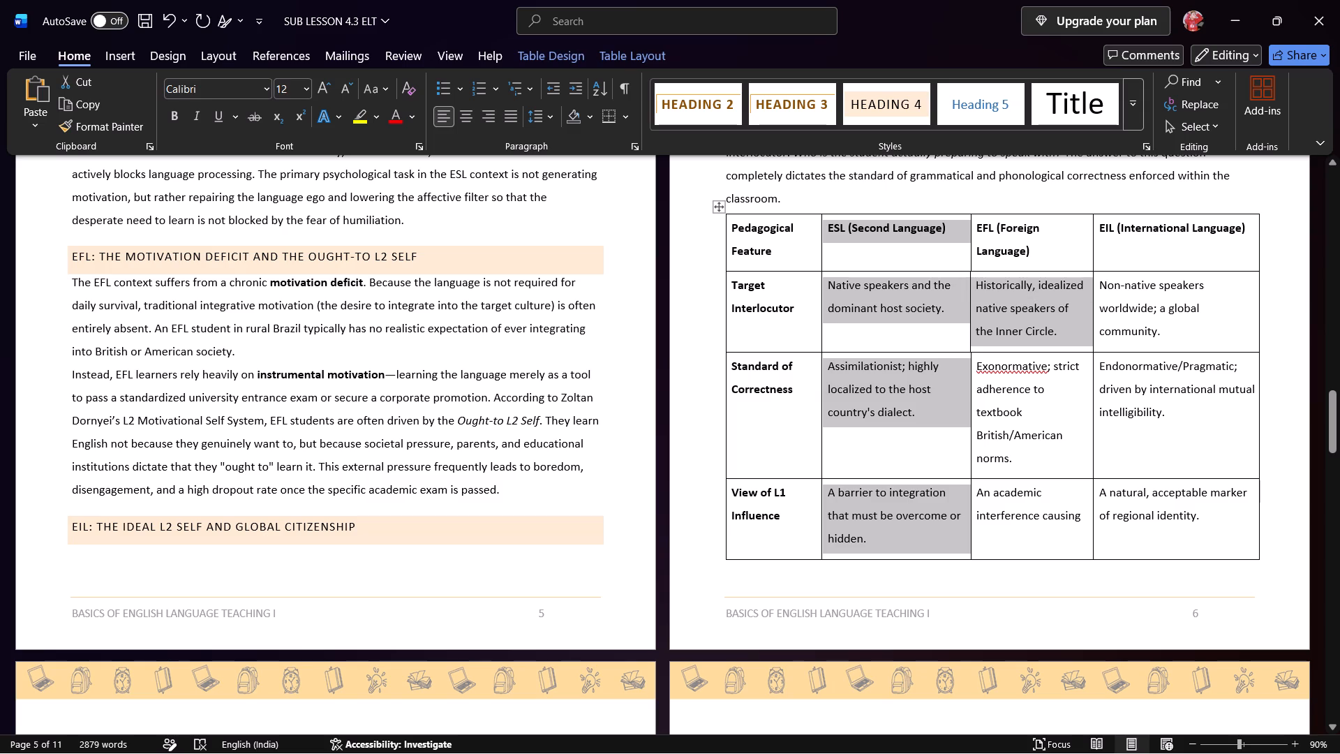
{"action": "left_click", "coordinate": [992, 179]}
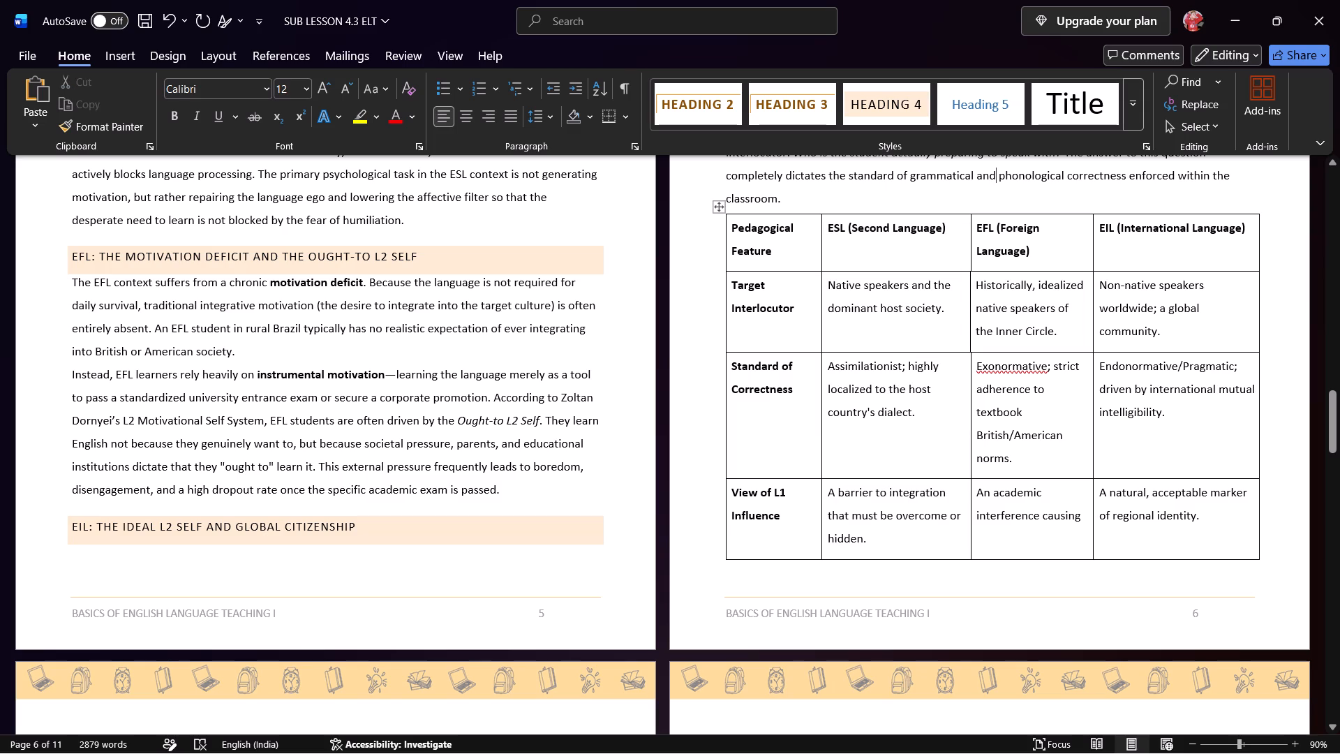
Move the border between the comparison table's ESL and EFL columns so EFL (Foreign Language) fits on one line.
{"action": "left_click_drag", "start_coordinate": [969, 256], "coordinate": [959, 258]}
Insert two paragraph breaks after the EFL motivation deficit section's last paragraph to push the EIL subheading onto the following page.
{"action": "scroll", "coordinate": [958, 258], "scroll_direction": "down", "scroll_amount": 10}
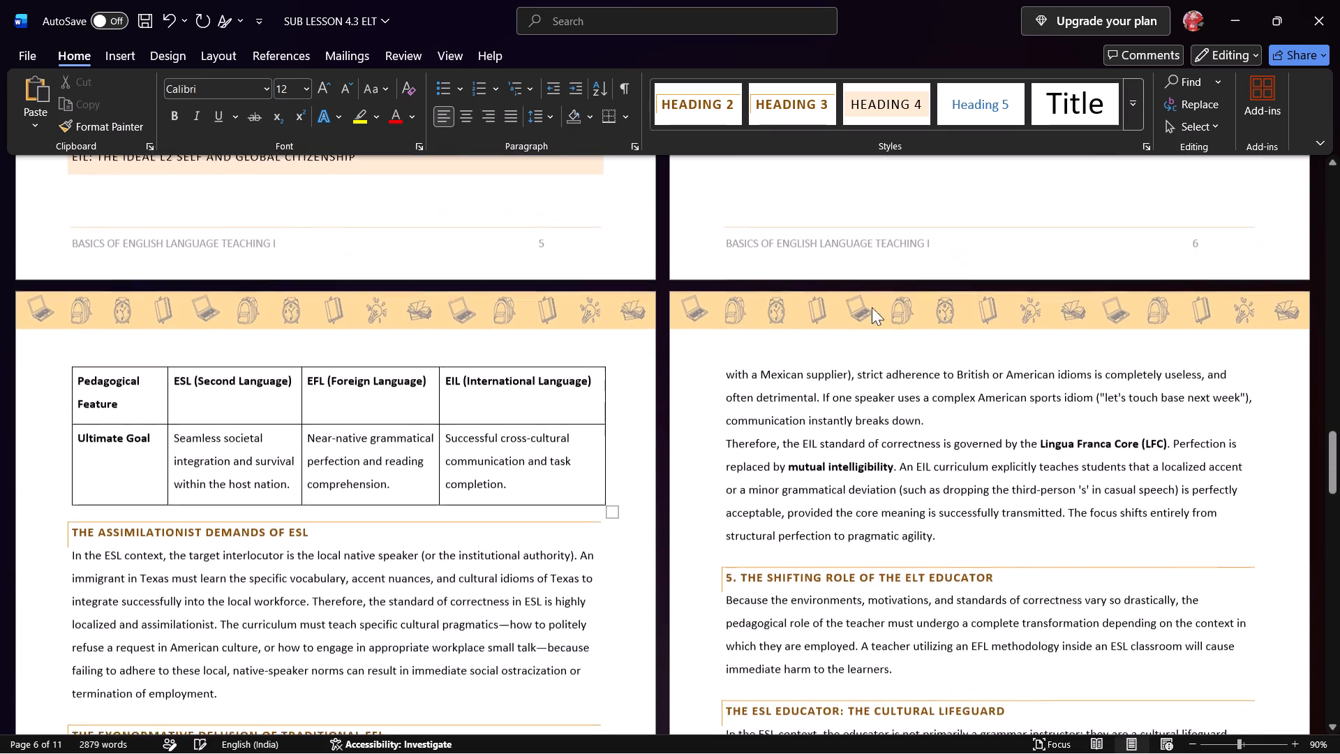
{"action": "scroll", "coordinate": [707, 505], "scroll_direction": "down", "scroll_amount": 5}
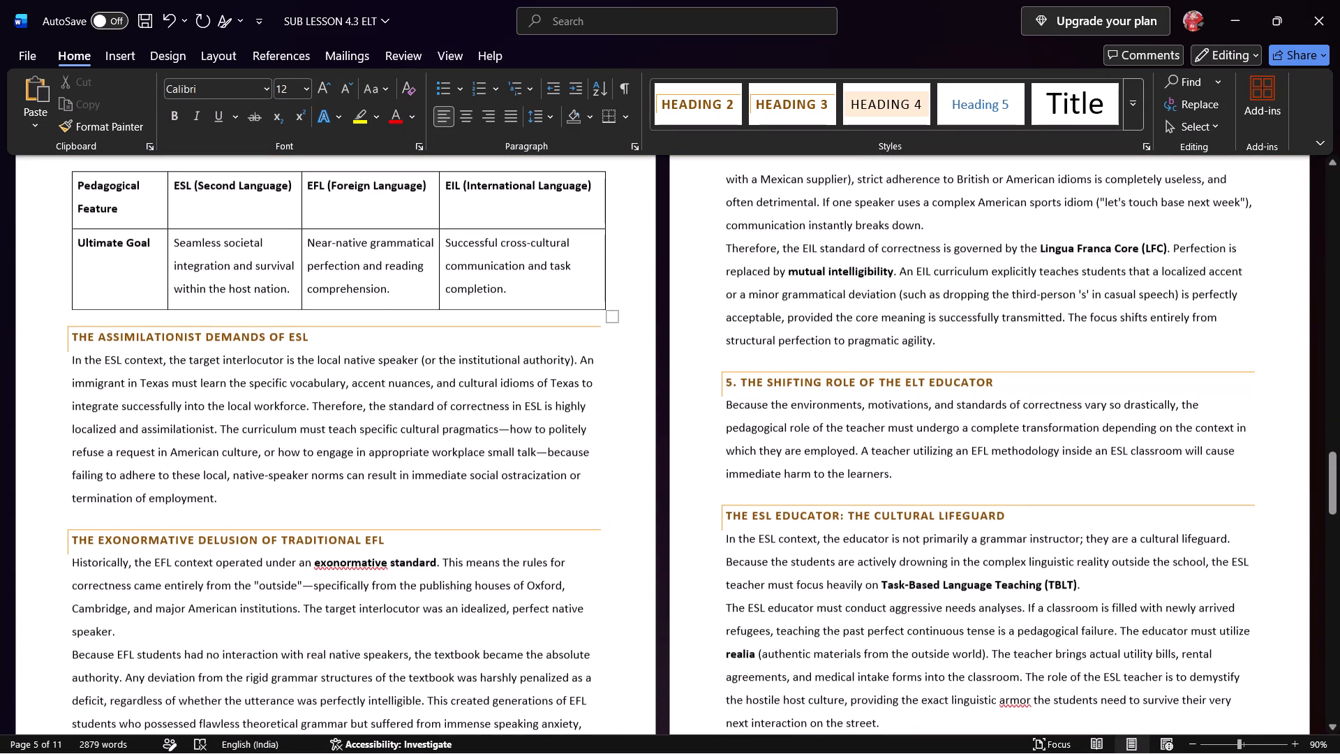
{"action": "scroll", "coordinate": [462, 497], "scroll_direction": "up", "scroll_amount": 14}
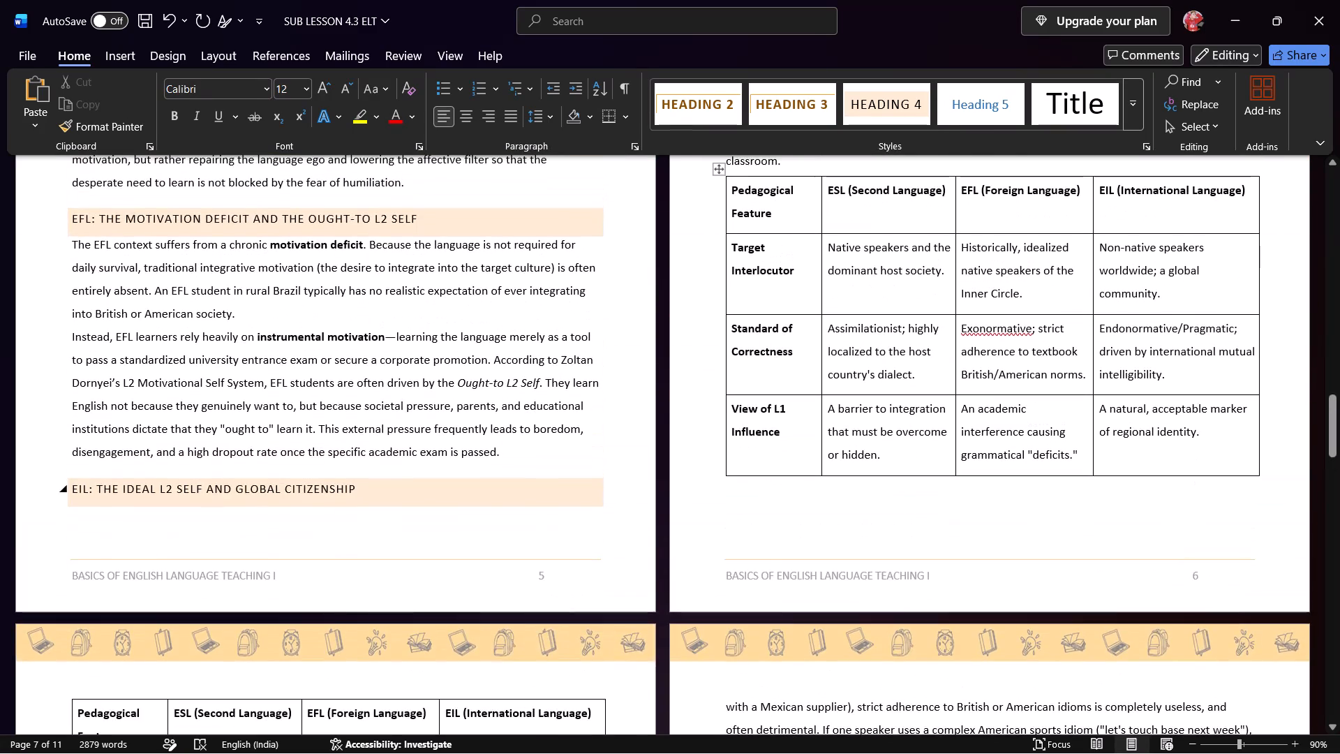
{"action": "scroll", "coordinate": [461, 497], "scroll_direction": "up", "scroll_amount": 9}
{"action": "scroll", "coordinate": [461, 497], "scroll_direction": "down", "scroll_amount": 1}
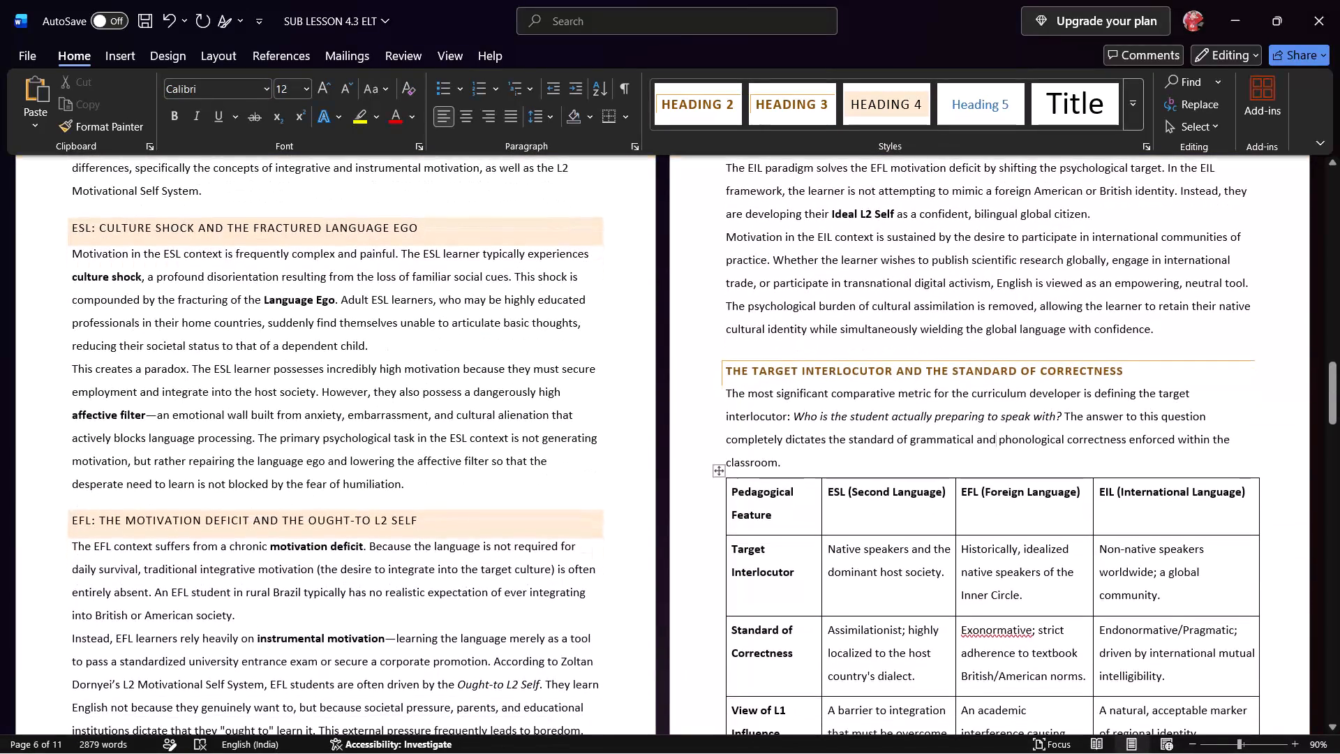
{"action": "scroll", "coordinate": [461, 497], "scroll_direction": "down", "scroll_amount": 7}
{"action": "left_click", "coordinate": [519, 502]}
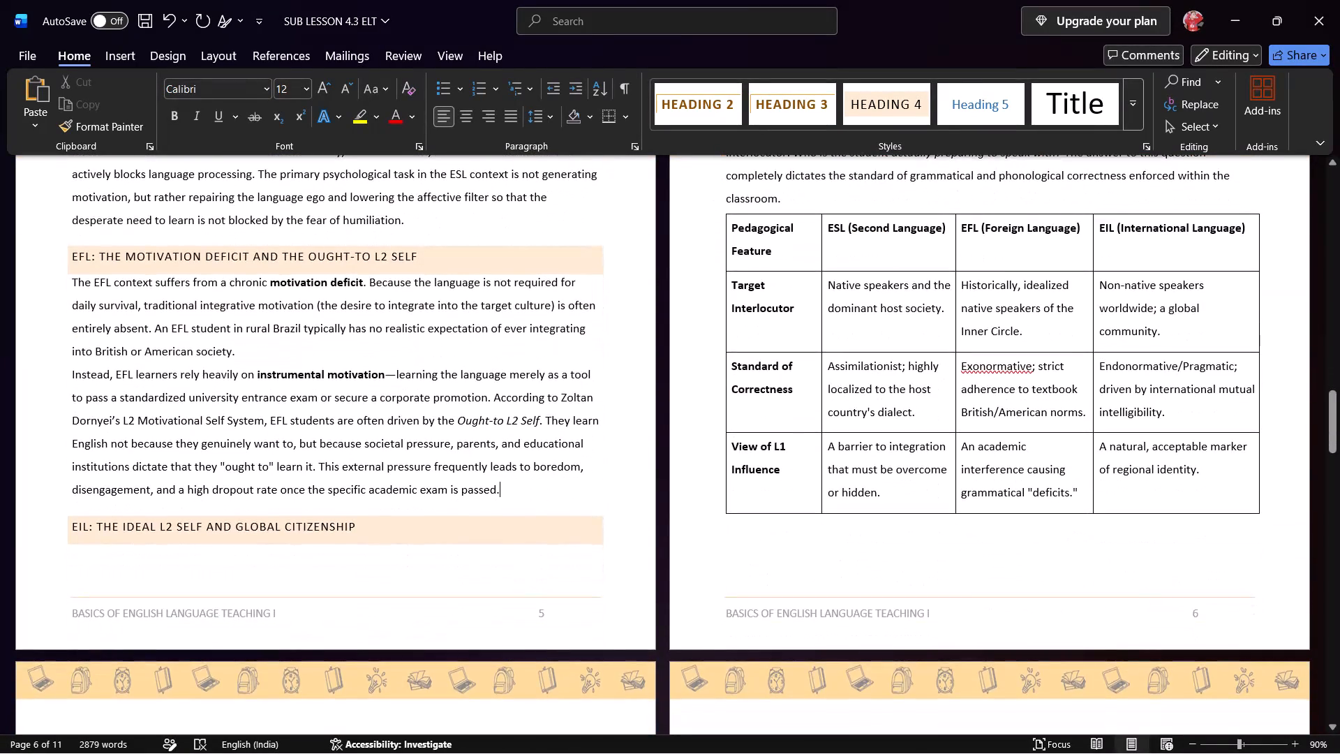
{"action": "key", "text": "Return"}
{"action": "key", "text": "Return"}
Apply the Heading 4 style to the subheading The Assimilationist Demands of ESL.
{"action": "scroll", "coordinate": [503, 518], "scroll_direction": "down", "scroll_amount": 6}
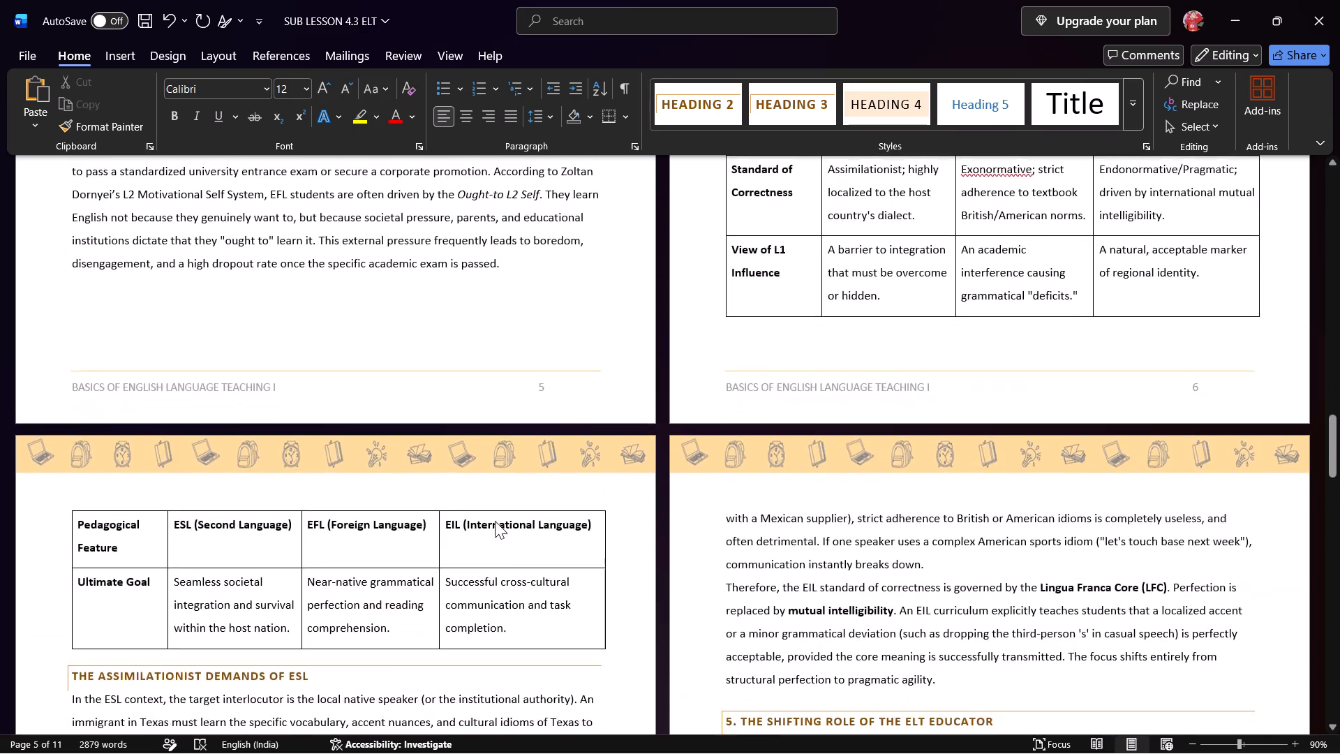
{"action": "scroll", "coordinate": [481, 524], "scroll_direction": "down", "scroll_amount": 4}
{"action": "left_click", "coordinate": [163, 526]}
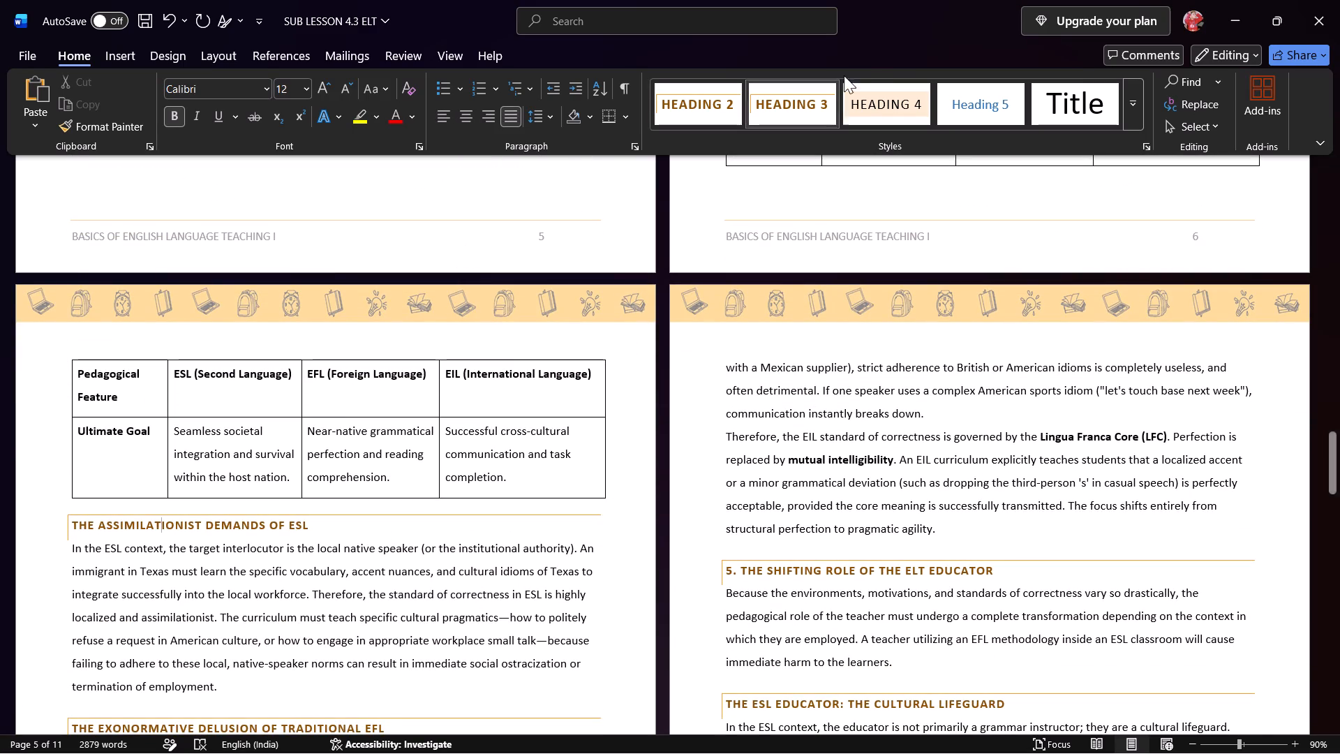
{"action": "left_click", "coordinate": [868, 101]}
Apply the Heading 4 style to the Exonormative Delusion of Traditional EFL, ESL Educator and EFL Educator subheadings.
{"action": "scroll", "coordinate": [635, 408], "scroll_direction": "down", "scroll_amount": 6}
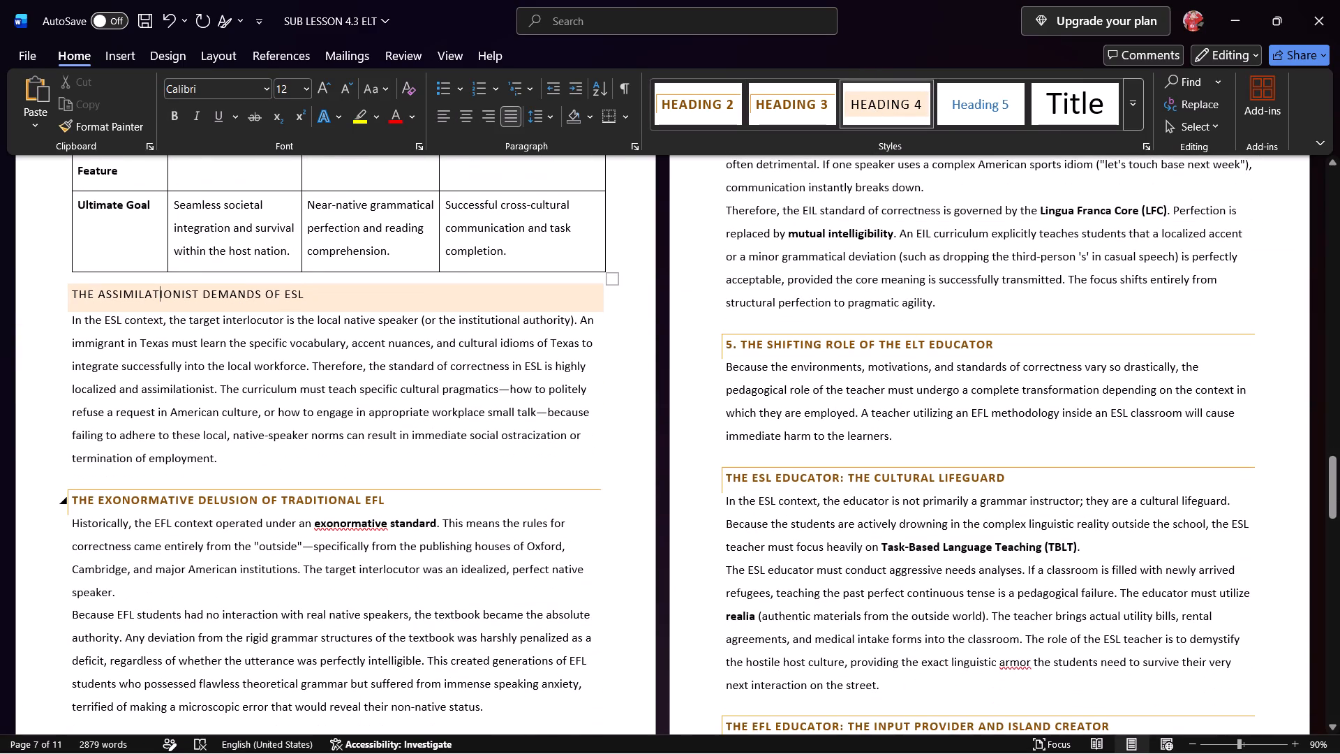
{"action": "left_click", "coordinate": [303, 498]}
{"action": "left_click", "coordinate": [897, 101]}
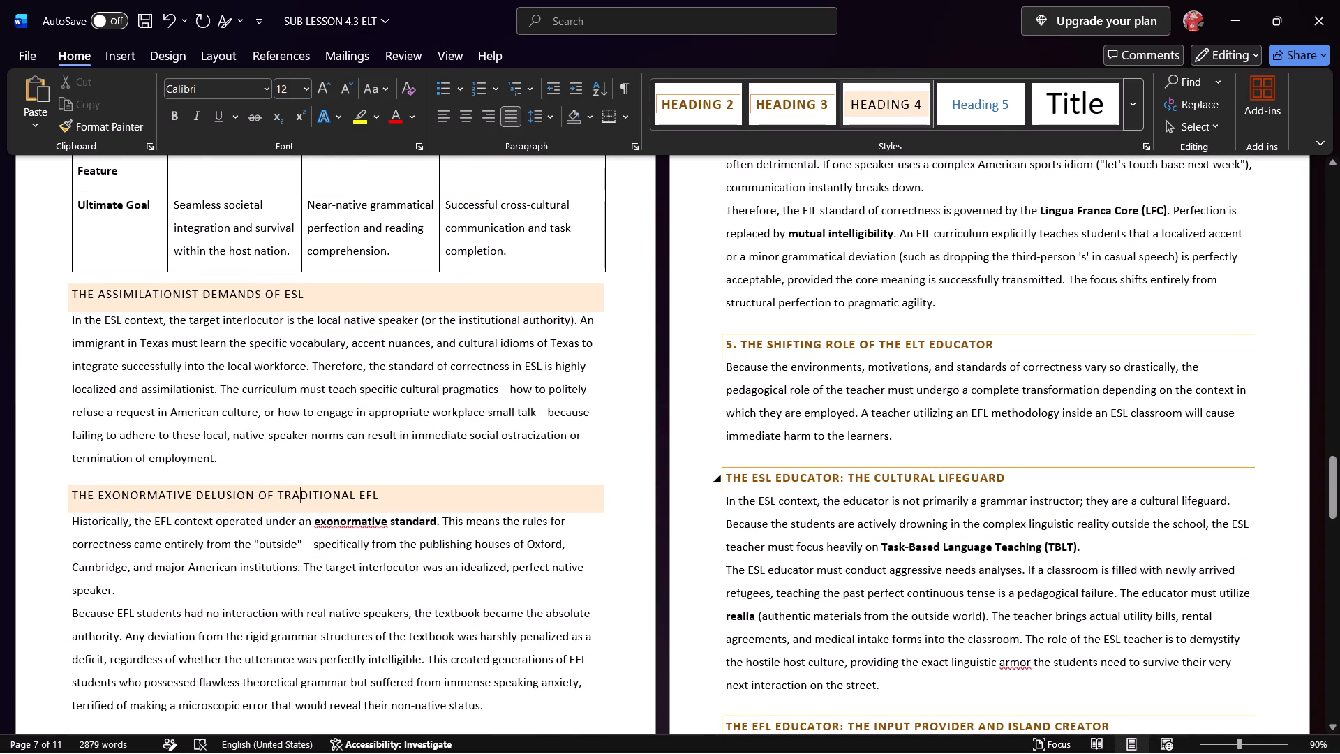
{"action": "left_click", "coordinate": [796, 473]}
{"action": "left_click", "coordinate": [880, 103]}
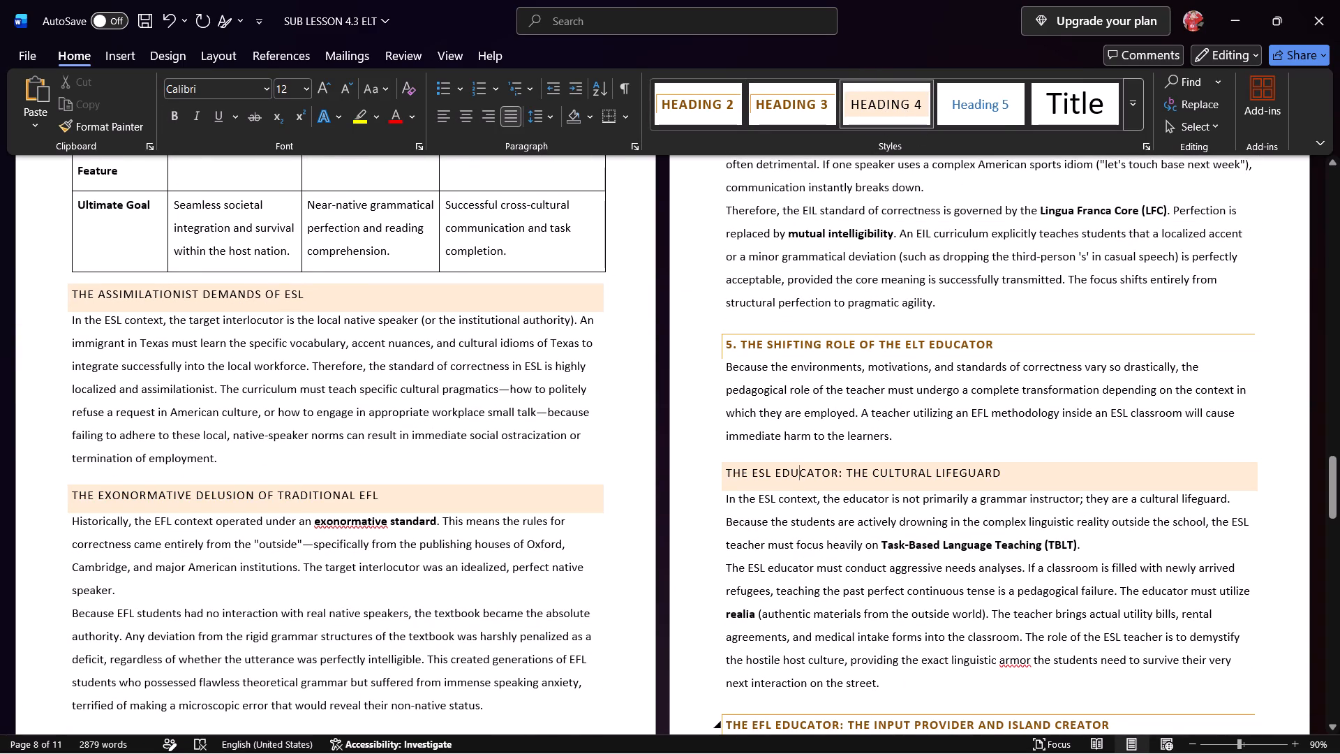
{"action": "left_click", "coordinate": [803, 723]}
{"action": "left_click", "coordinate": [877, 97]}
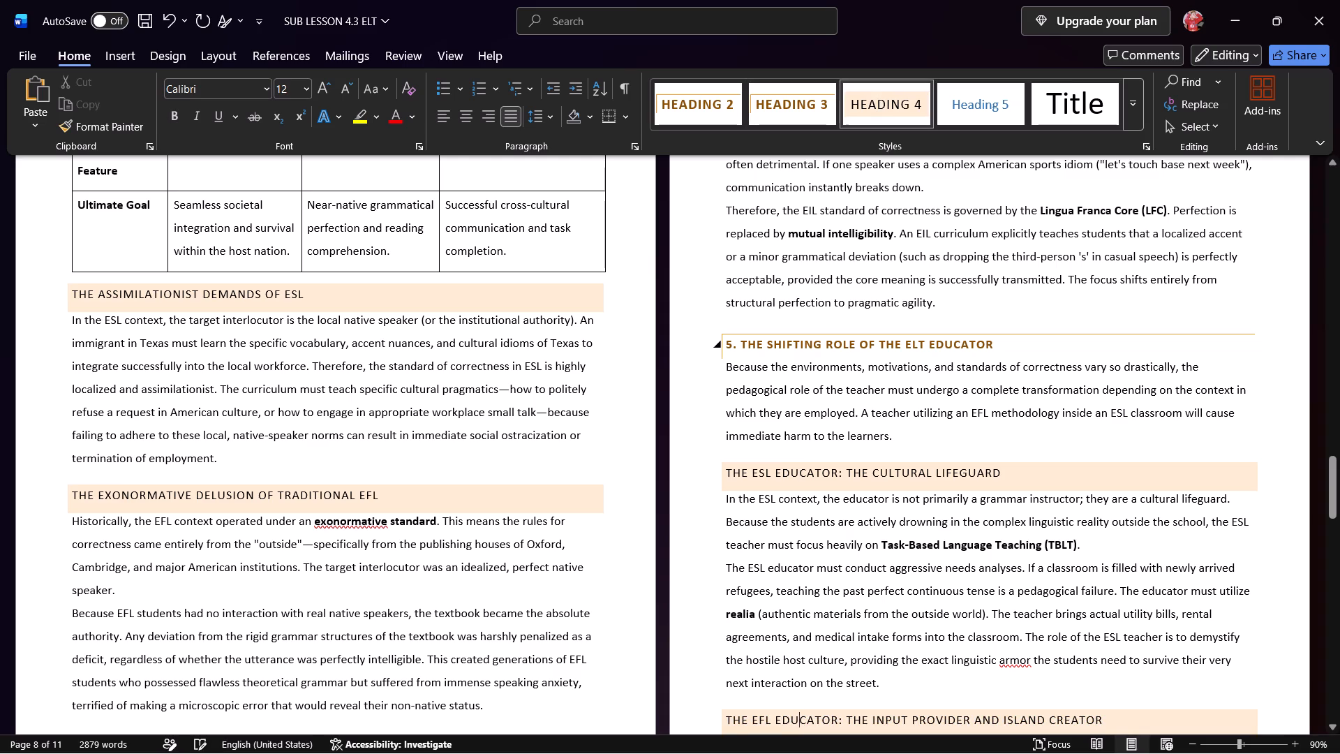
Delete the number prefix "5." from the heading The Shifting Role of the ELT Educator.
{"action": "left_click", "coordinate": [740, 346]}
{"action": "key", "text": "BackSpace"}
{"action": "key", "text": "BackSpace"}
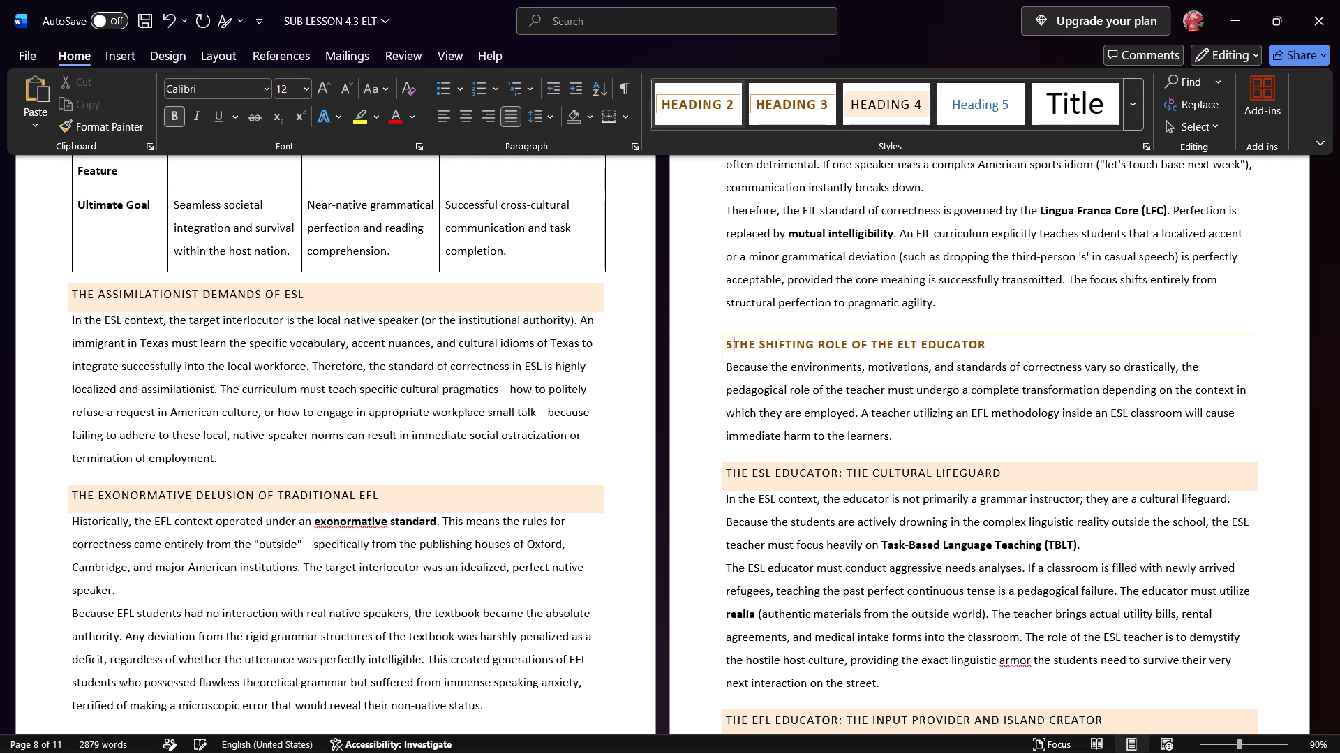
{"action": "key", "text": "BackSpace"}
Review the heading styles from the comparison table to the hybrid curriculum section, including The Pragmatic Liberation of EIL.
{"action": "scroll", "coordinate": [1003, 388], "scroll_direction": "down", "scroll_amount": 15}
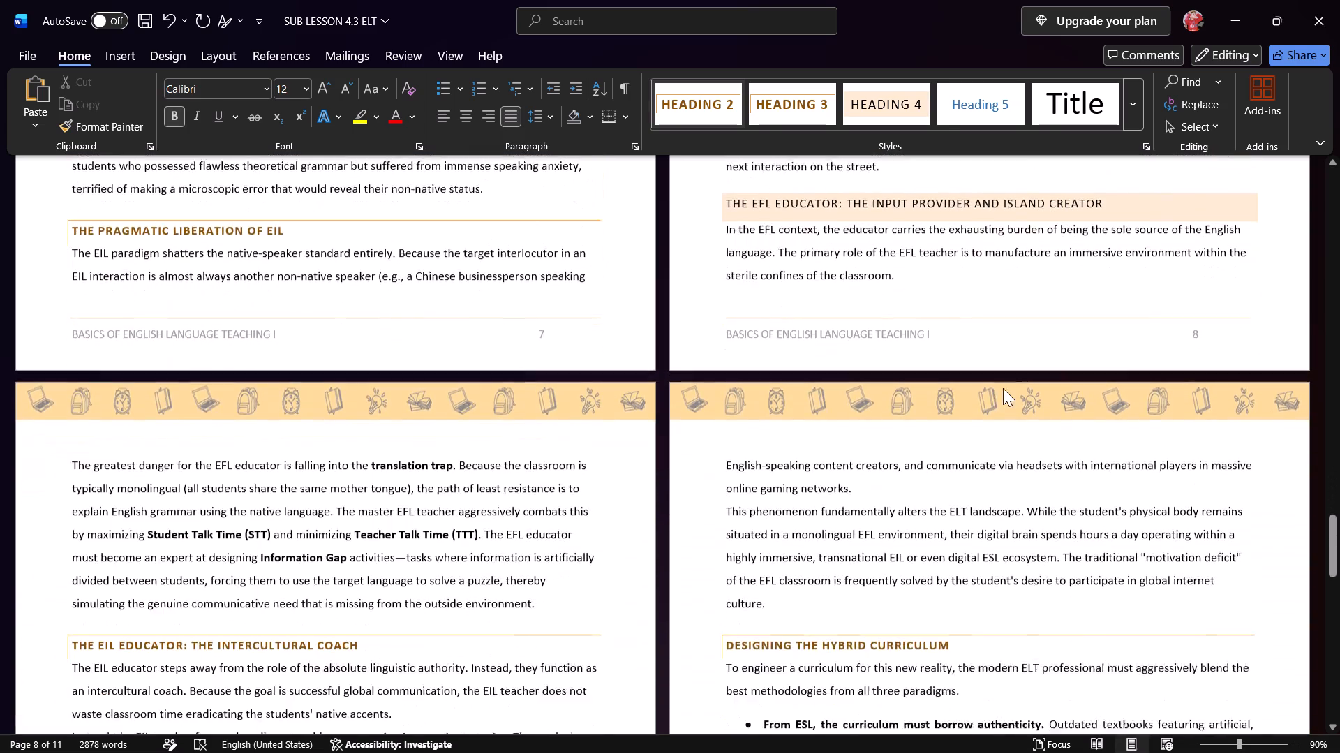
{"action": "scroll", "coordinate": [1003, 388], "scroll_direction": "up", "scroll_amount": 9}
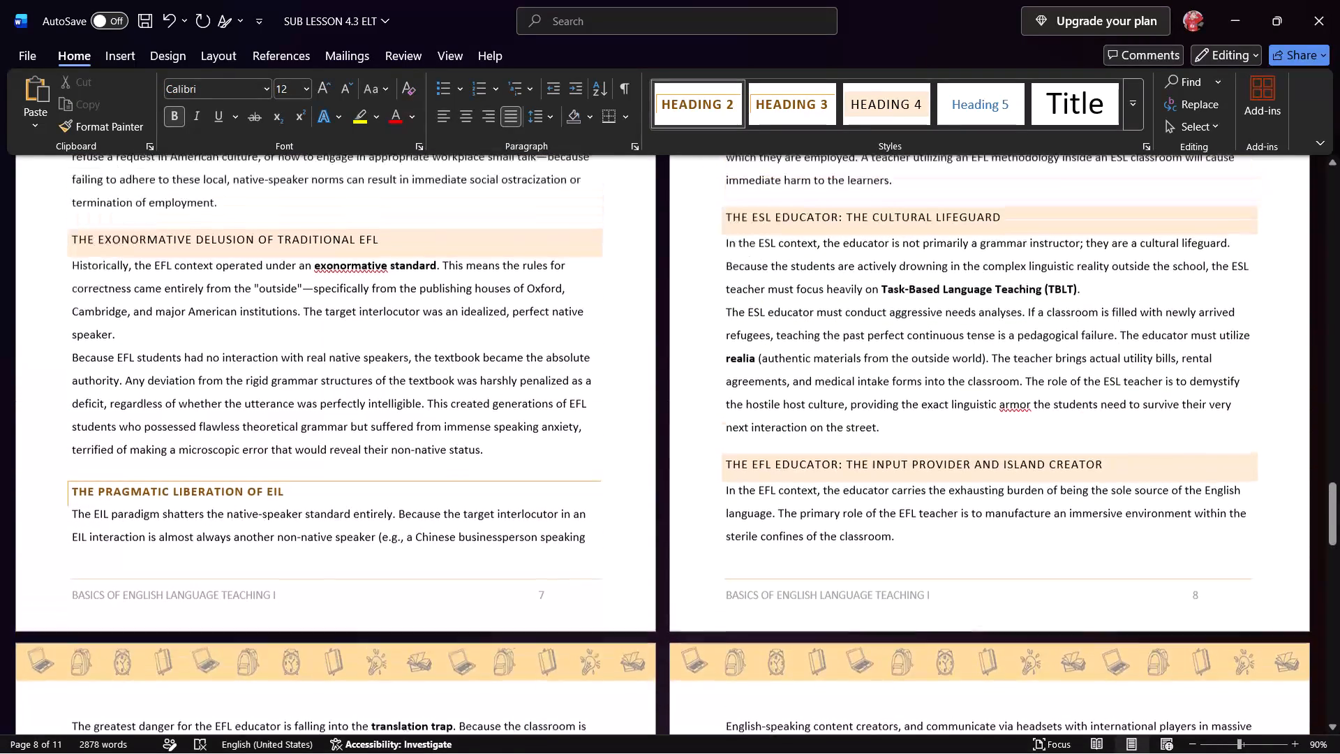
{"action": "scroll", "coordinate": [1003, 388], "scroll_direction": "up", "scroll_amount": 1}
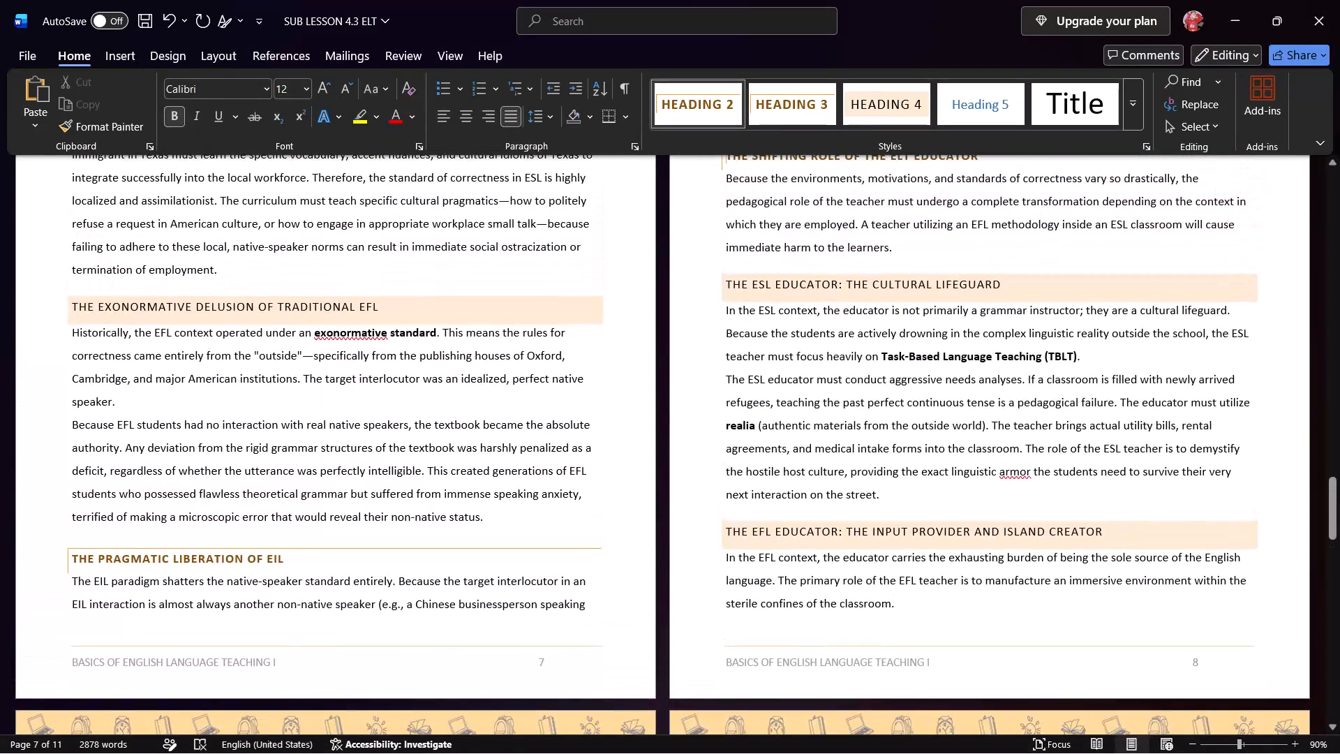
{"action": "scroll", "coordinate": [1003, 388], "scroll_direction": "up", "scroll_amount": 8}
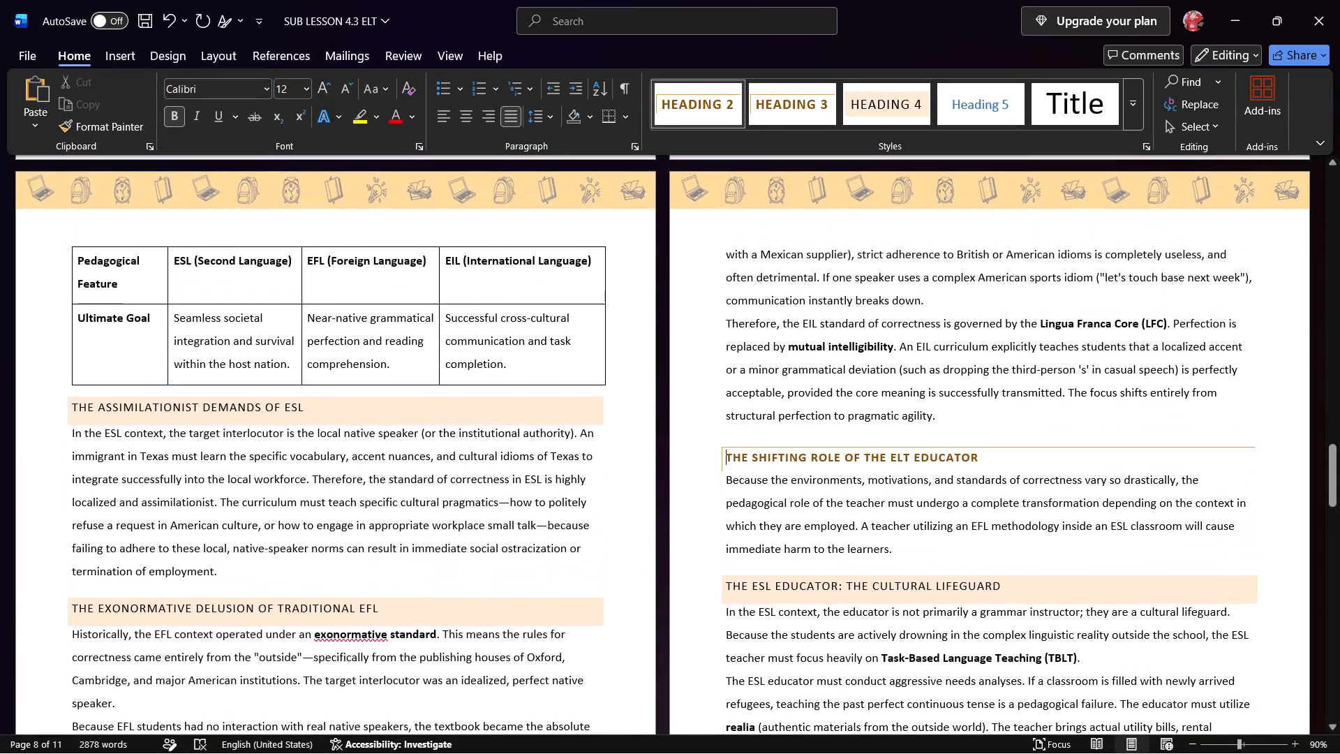
{"action": "scroll", "coordinate": [1003, 388], "scroll_direction": "down", "scroll_amount": 6}
{"action": "left_click", "coordinate": [223, 629]}
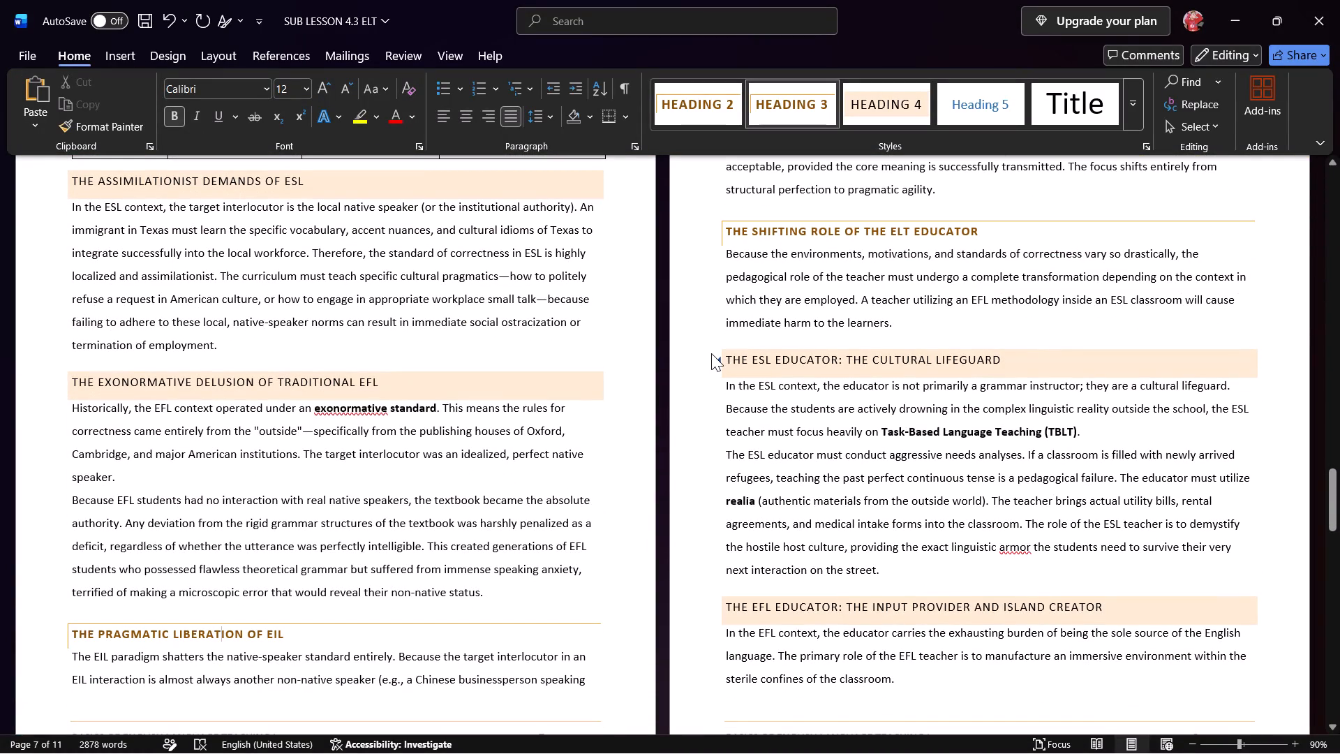
{"action": "scroll", "coordinate": [711, 353], "scroll_direction": "down", "scroll_amount": 6}
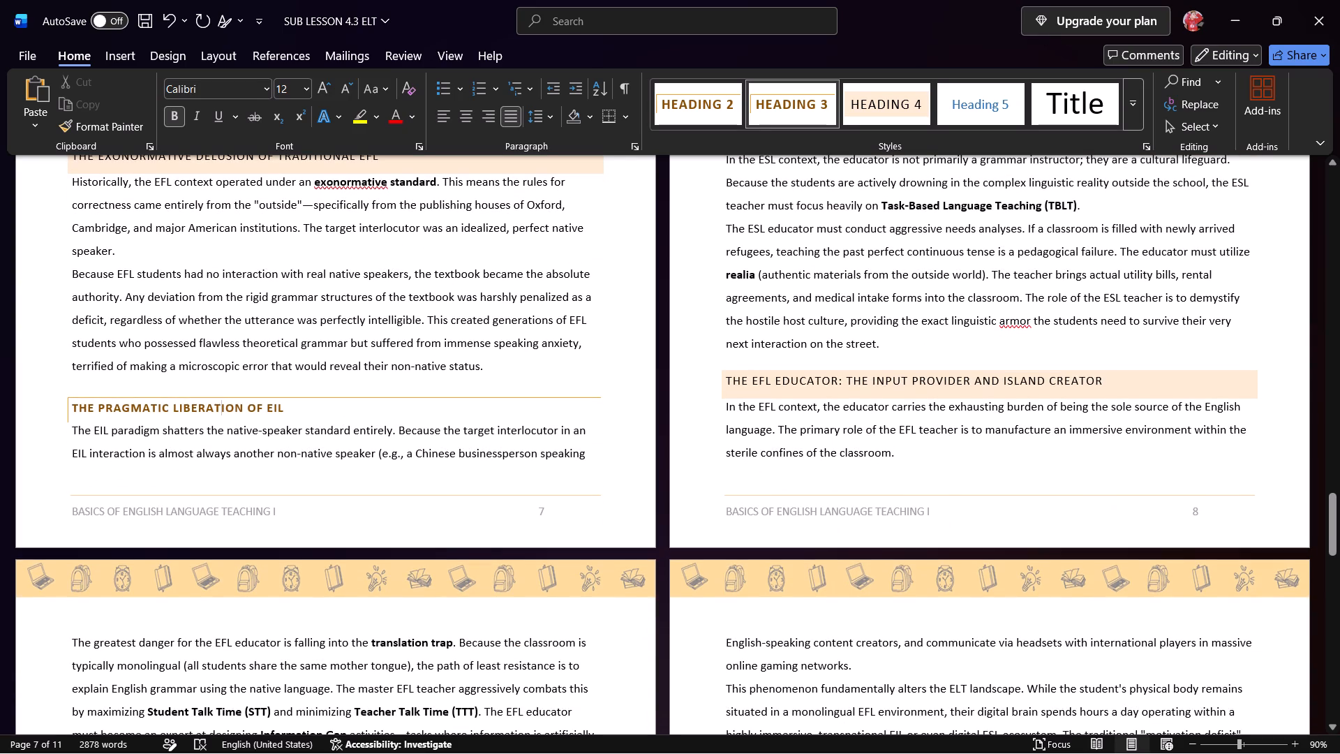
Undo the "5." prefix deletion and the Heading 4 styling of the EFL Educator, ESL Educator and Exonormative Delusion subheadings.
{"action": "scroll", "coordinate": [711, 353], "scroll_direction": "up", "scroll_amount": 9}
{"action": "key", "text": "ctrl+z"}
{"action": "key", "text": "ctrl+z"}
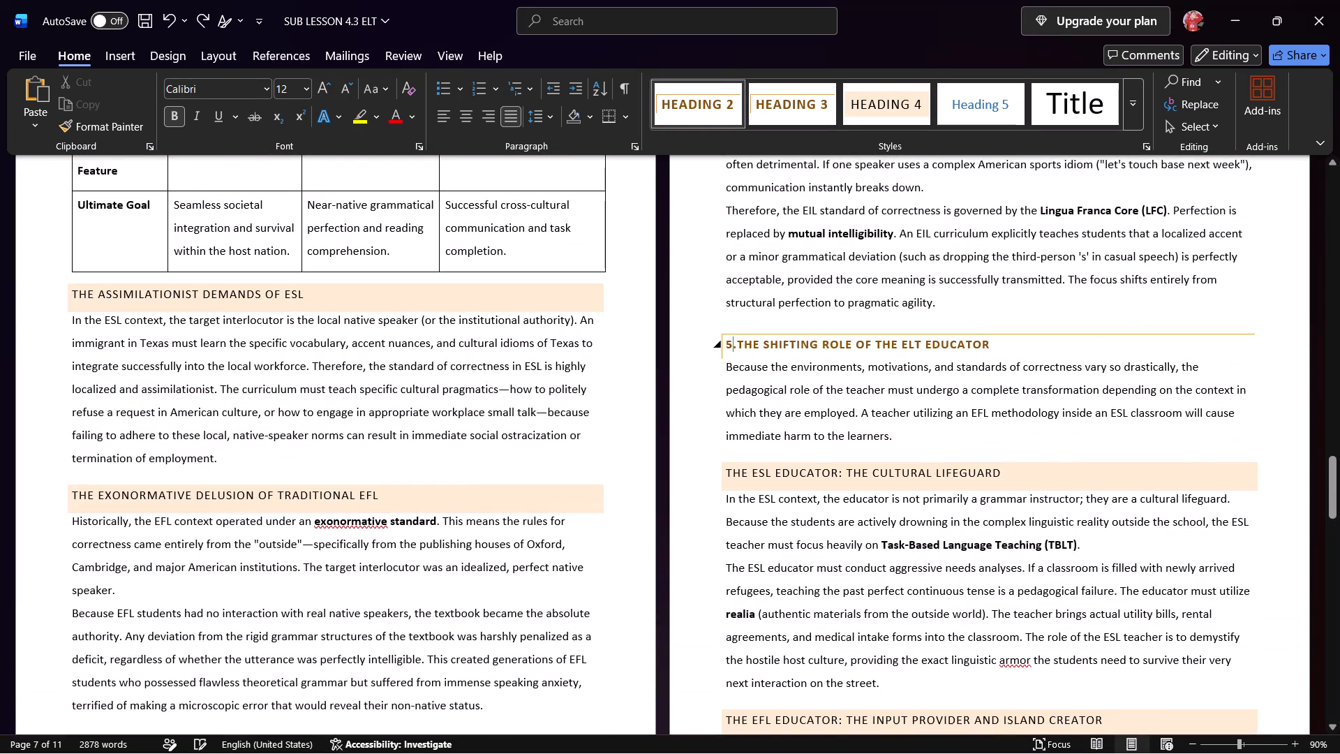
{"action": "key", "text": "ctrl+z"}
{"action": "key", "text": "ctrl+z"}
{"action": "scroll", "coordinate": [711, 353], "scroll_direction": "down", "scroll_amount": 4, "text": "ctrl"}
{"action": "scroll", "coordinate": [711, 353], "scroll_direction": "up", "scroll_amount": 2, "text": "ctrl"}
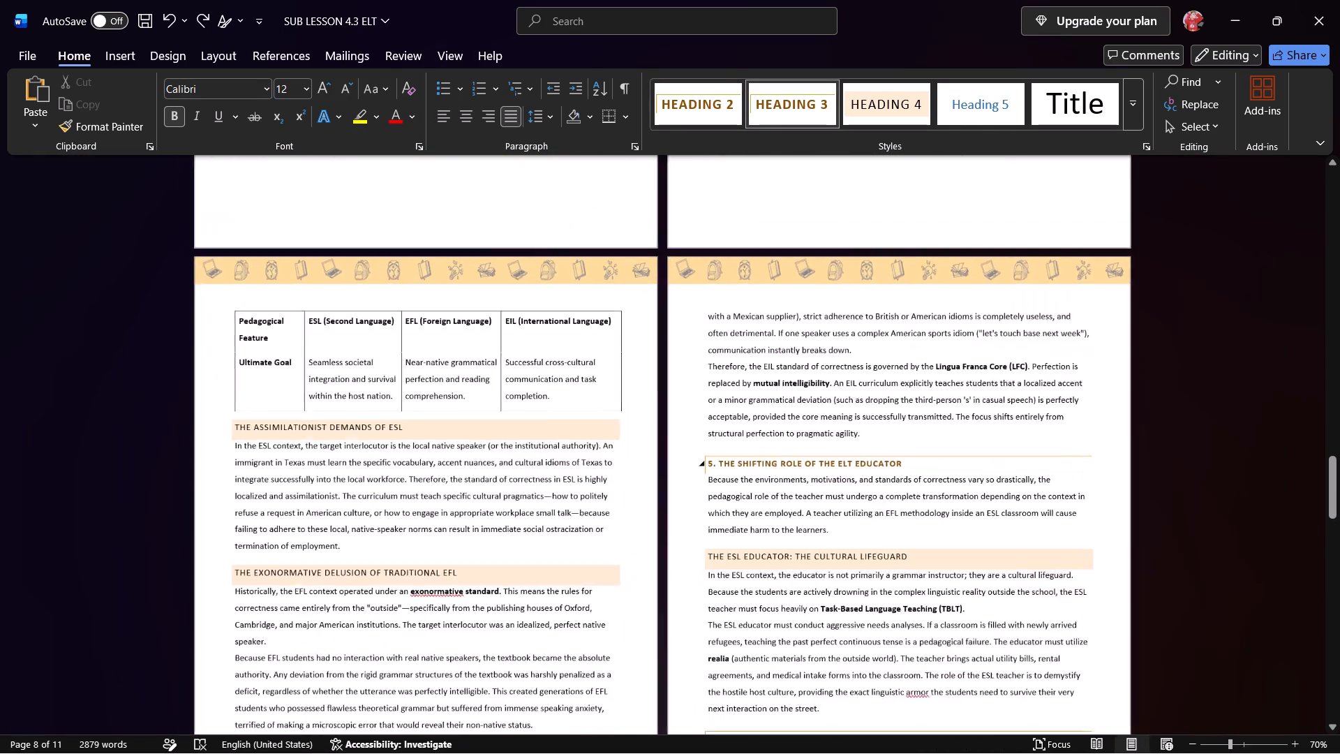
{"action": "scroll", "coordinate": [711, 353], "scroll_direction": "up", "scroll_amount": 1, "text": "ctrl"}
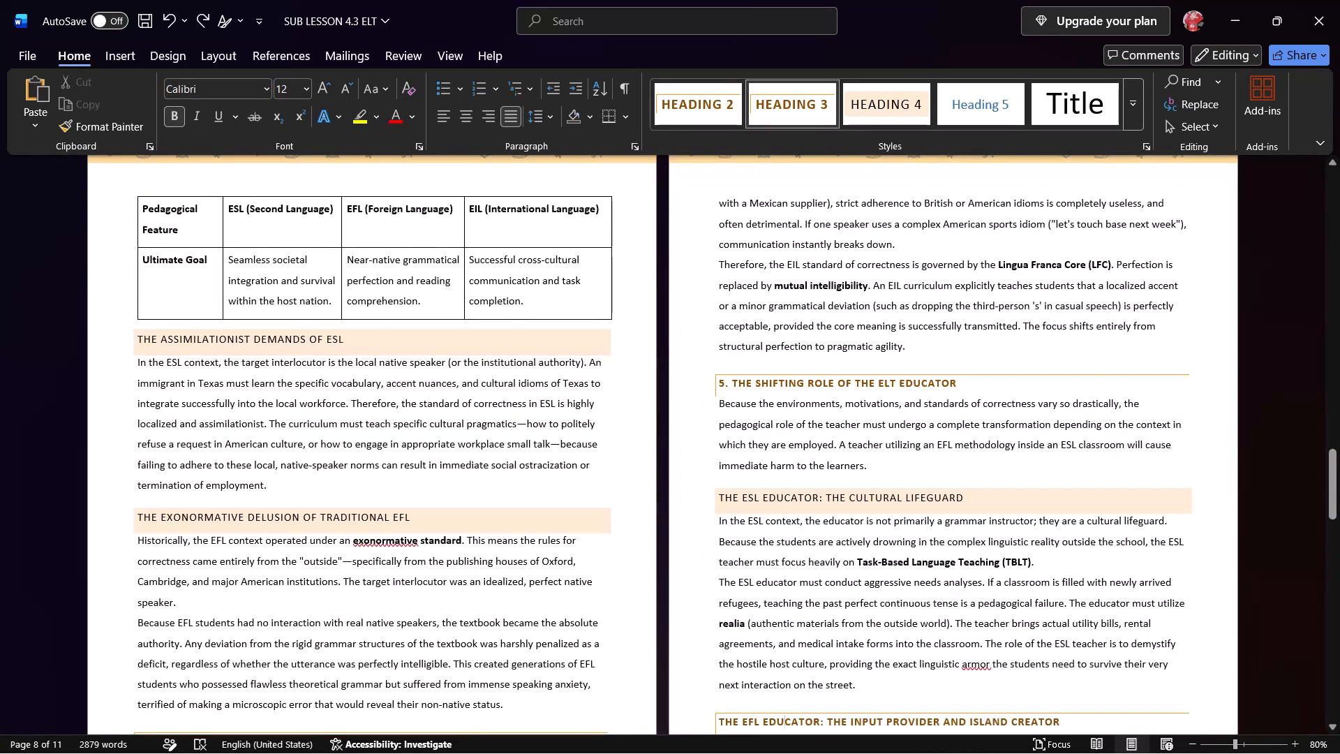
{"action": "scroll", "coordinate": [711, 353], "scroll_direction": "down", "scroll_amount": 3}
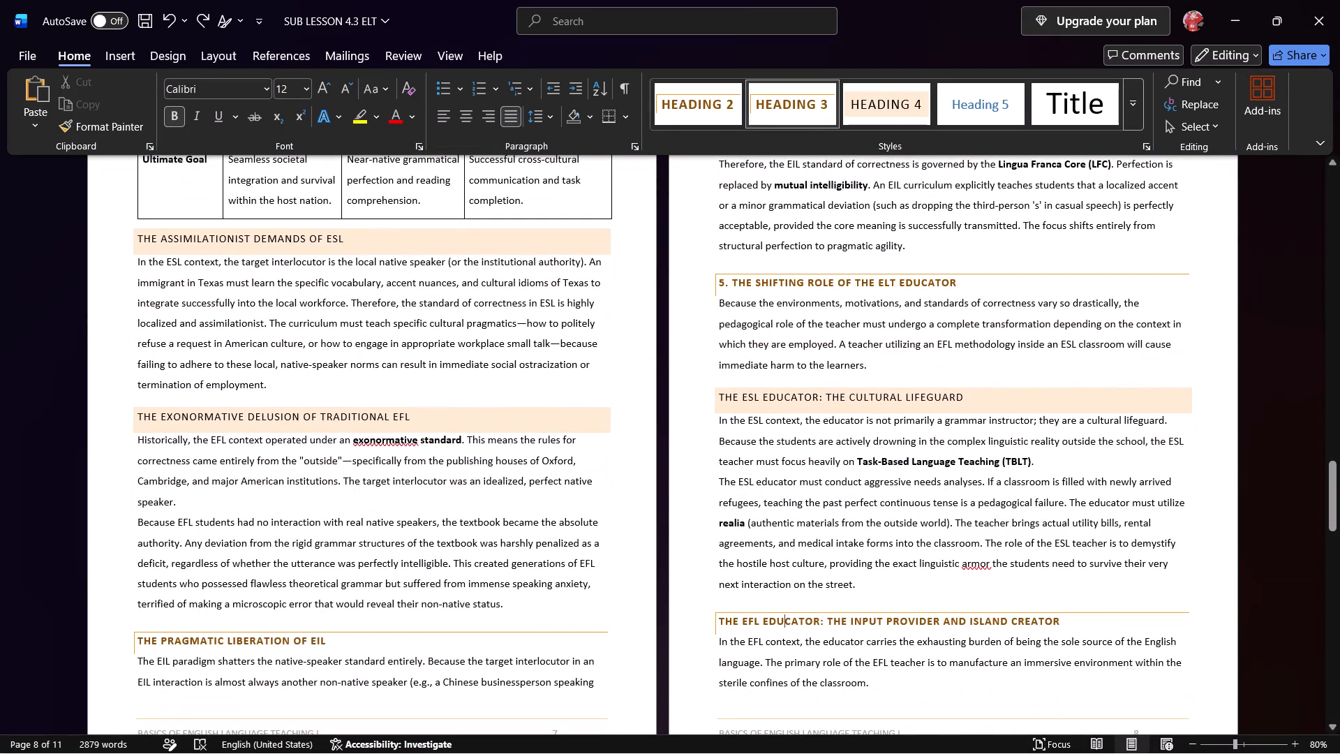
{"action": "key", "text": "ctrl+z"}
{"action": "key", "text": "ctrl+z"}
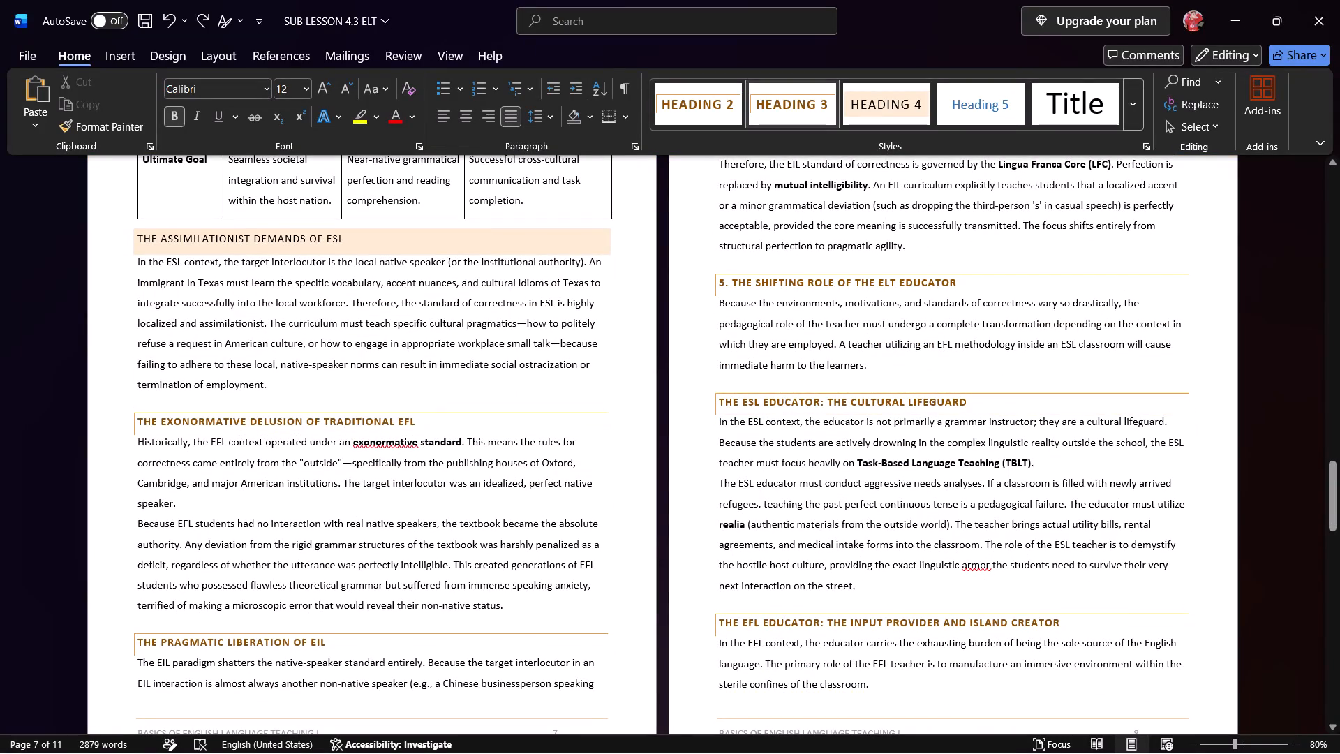
Apply the Heading 4 style to the subheading The Exonormative Delusion of Traditional EFL.
{"action": "left_click", "coordinate": [341, 424]}
{"action": "left_click", "coordinate": [898, 98]}
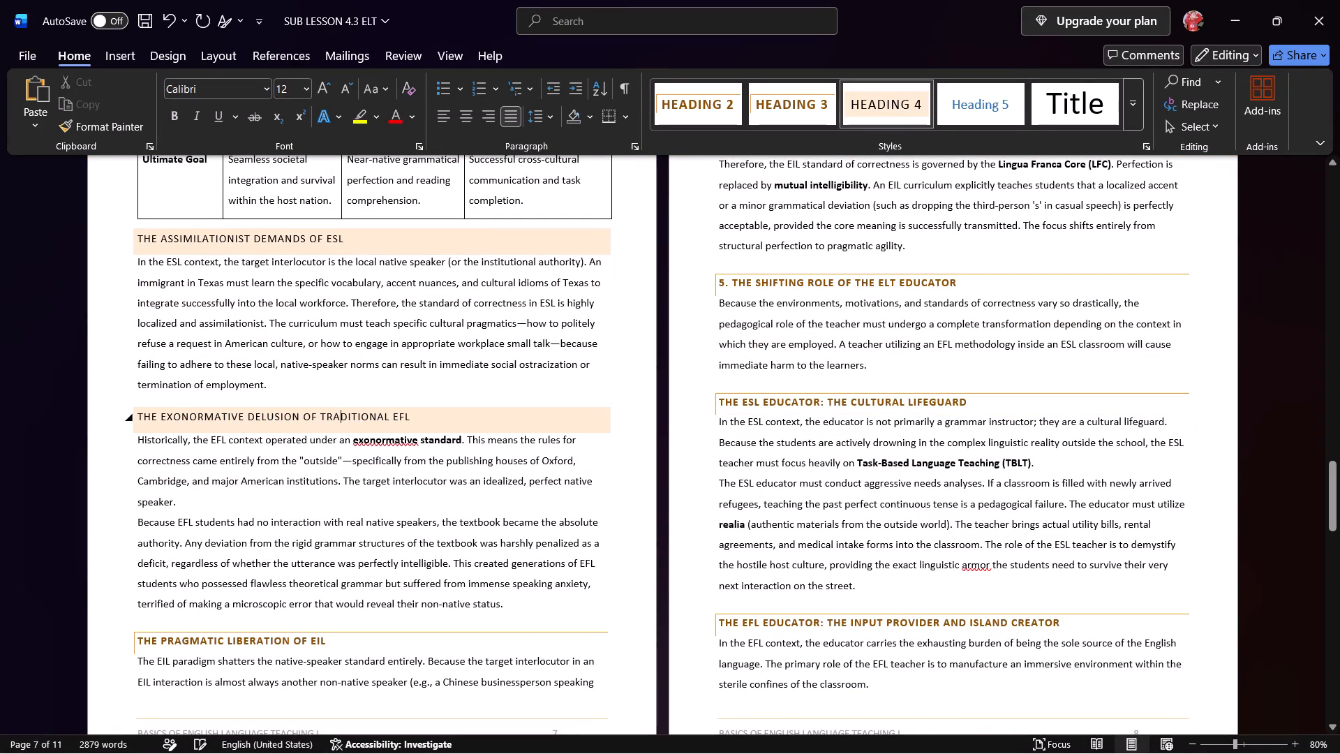
Apply the Heading 4 style to the Pragmatic Liberation of EIL, ESL Educator and EFL Educator subheadings.
{"action": "left_click", "coordinate": [281, 638]}
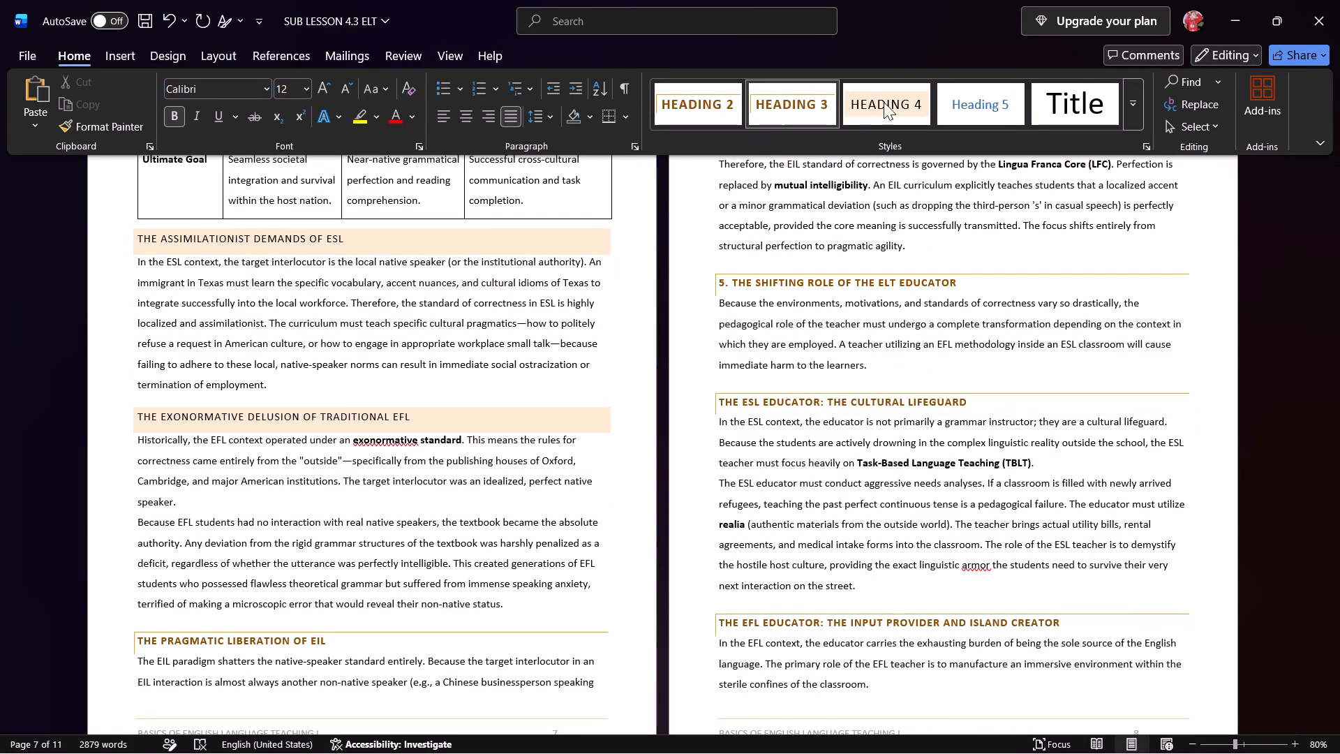
{"action": "left_click", "coordinate": [893, 94]}
{"action": "left_click", "coordinate": [754, 405]}
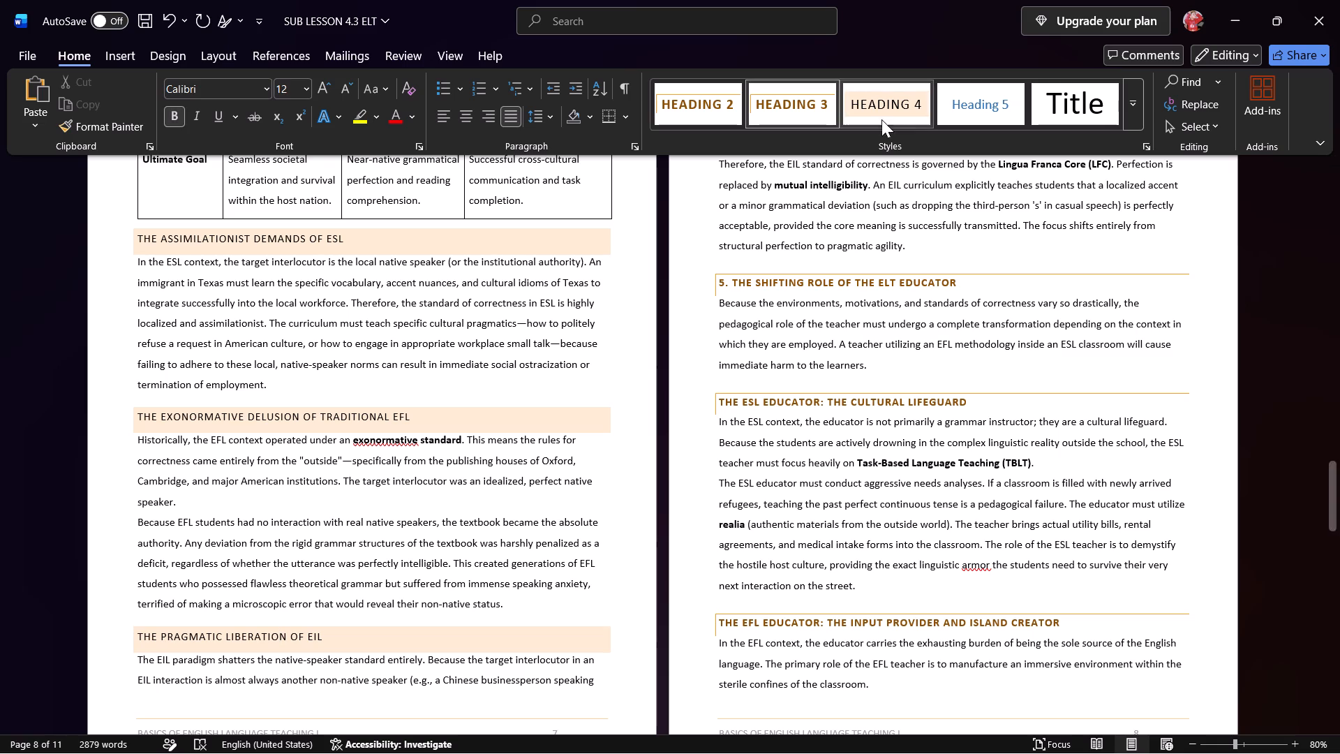
{"action": "left_click", "coordinate": [883, 112]}
{"action": "left_click", "coordinate": [809, 620]}
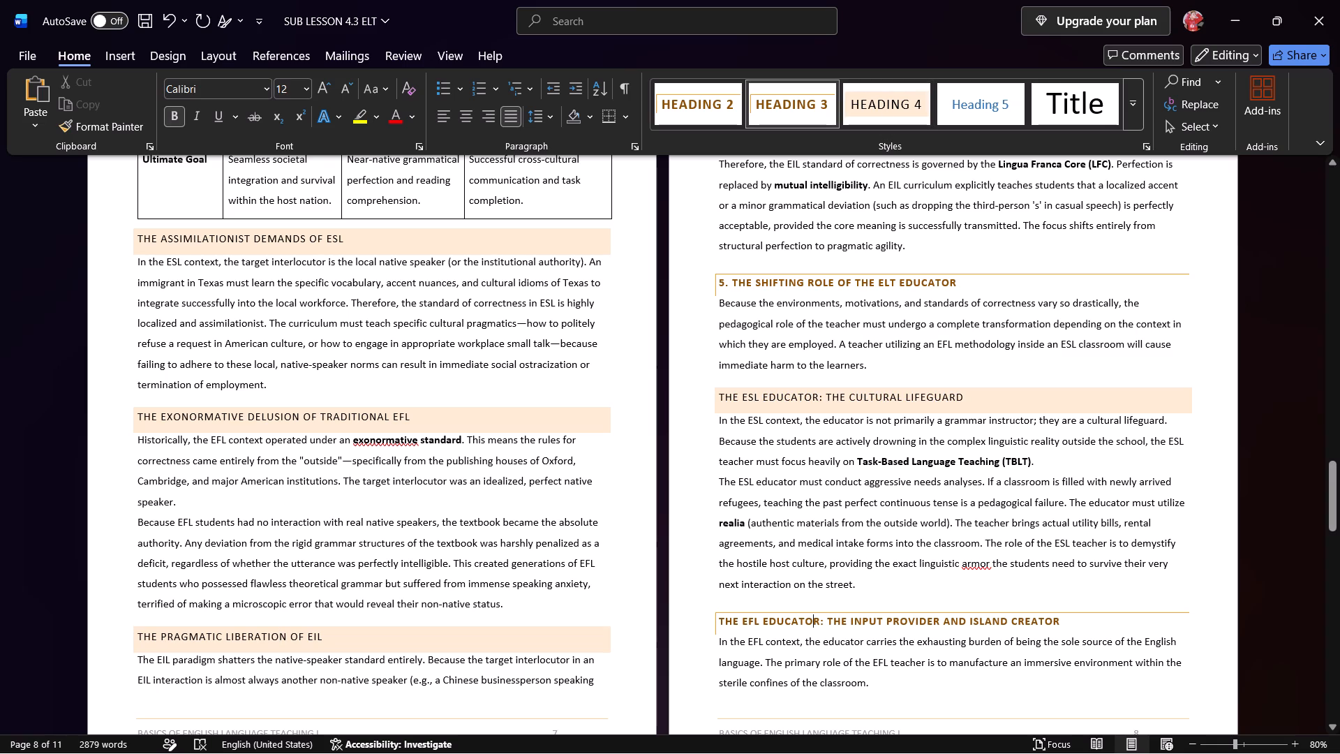
{"action": "left_click", "coordinate": [898, 104]}
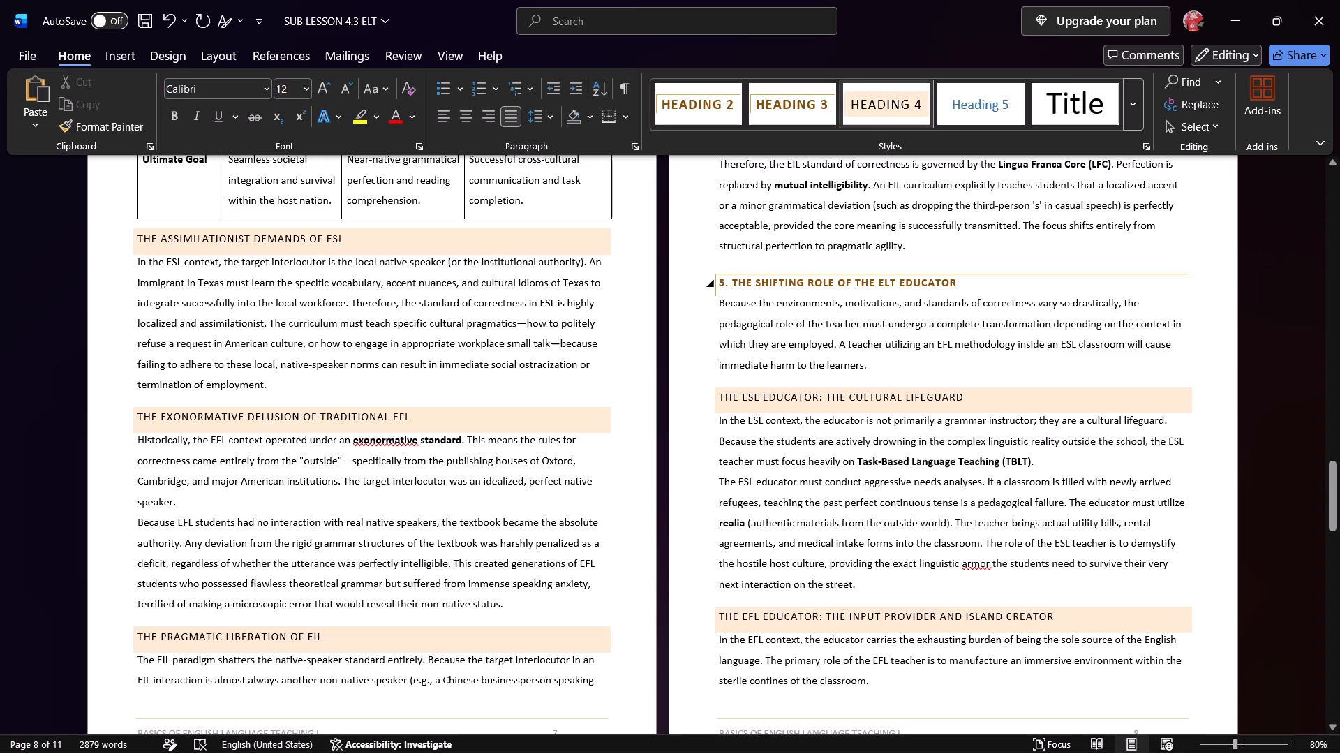
Delete the number prefix "5." from the heading The Shifting Role of the ELT Educator, keeping it as a separate heading.
{"action": "left_click", "coordinate": [733, 282]}
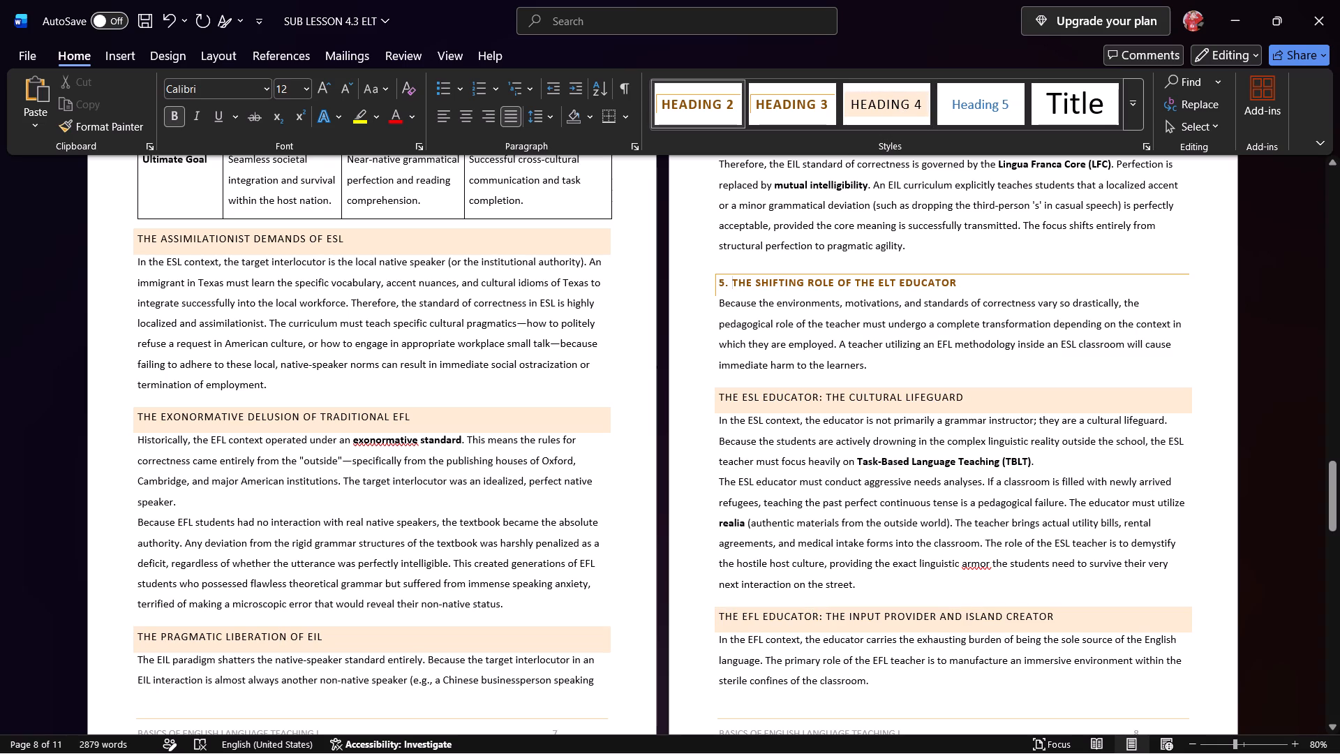
{"action": "key", "text": "BackSpace"}
{"action": "key", "text": "BackSpace"}
{"action": "key", "text": "BackSpace"}
{"action": "key", "text": "BackSpace"}
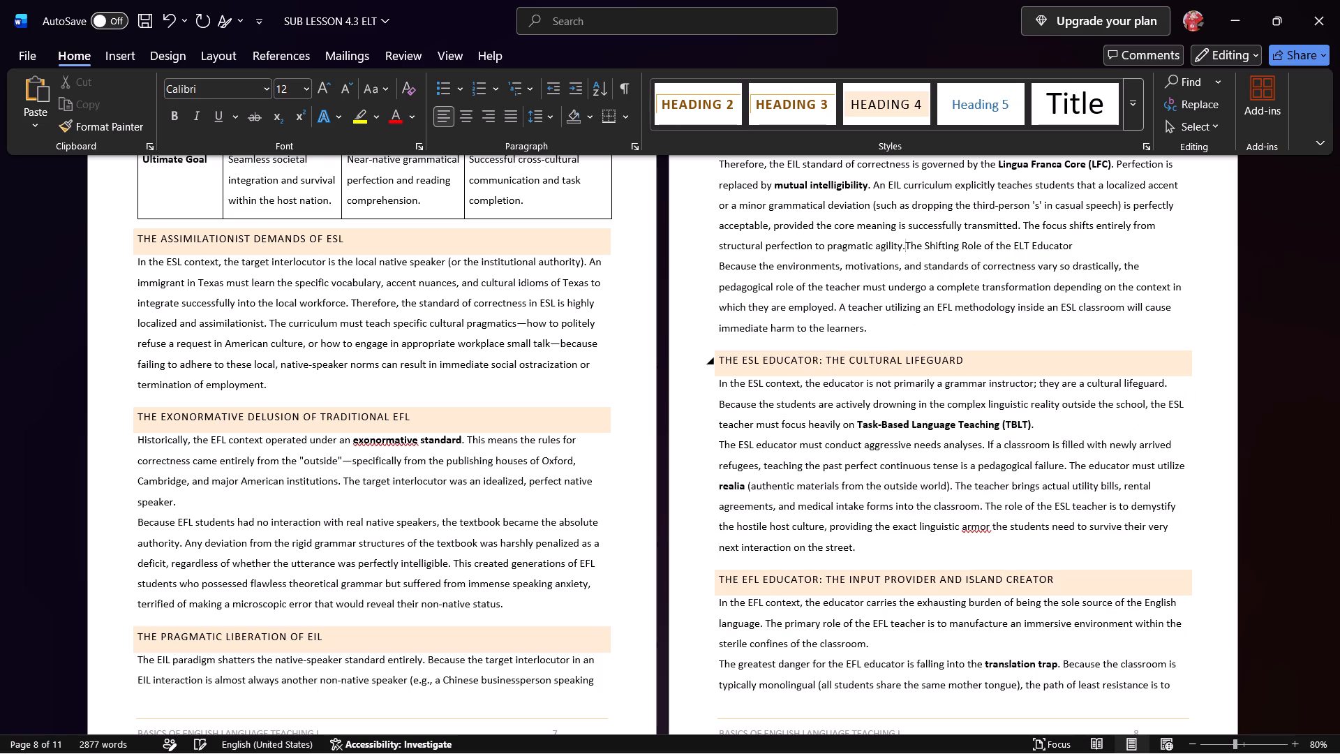
{"action": "key", "text": "ctrl+z"}
Apply the Heading 4 style to the subheadings The EIL Educator: The Intercultural Coach and Designing the Hybrid Curriculum.
{"action": "scroll", "coordinate": [823, 344], "scroll_direction": "down", "scroll_amount": 17}
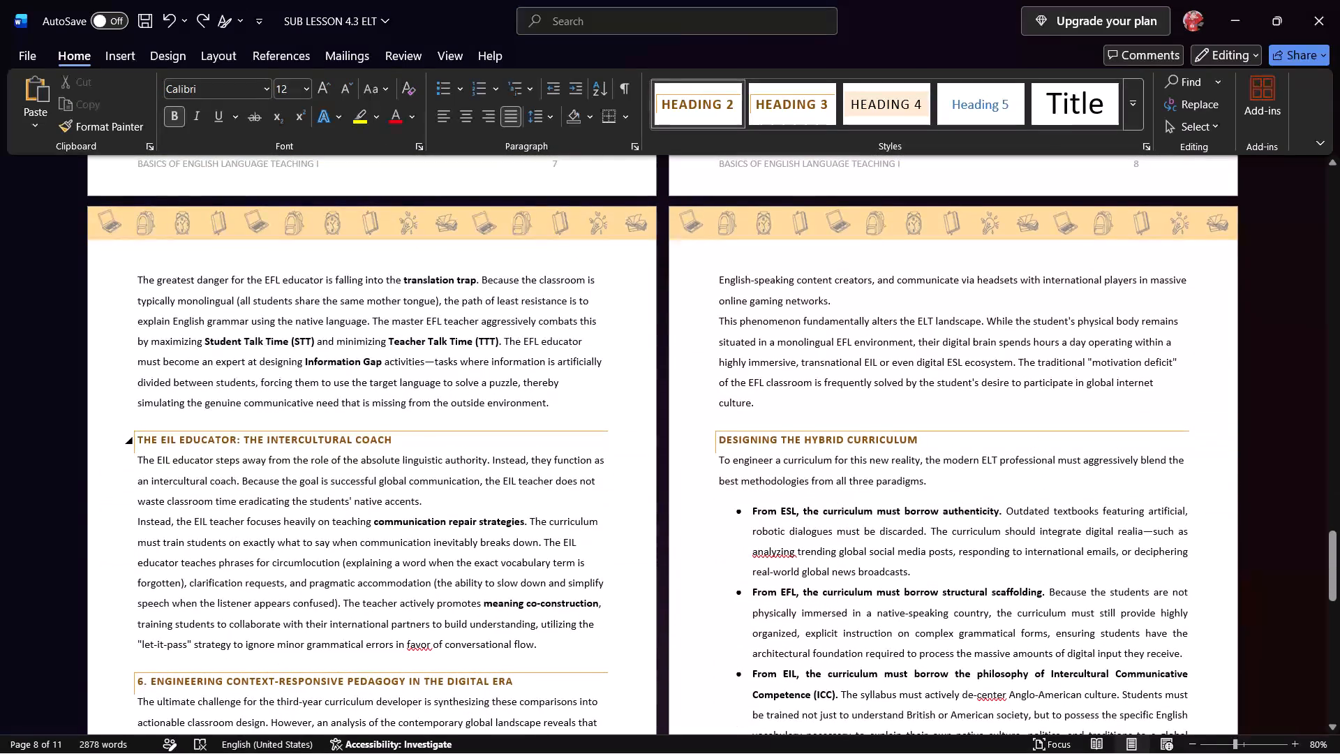
{"action": "left_click", "coordinate": [274, 441]}
{"action": "left_click", "coordinate": [902, 100]}
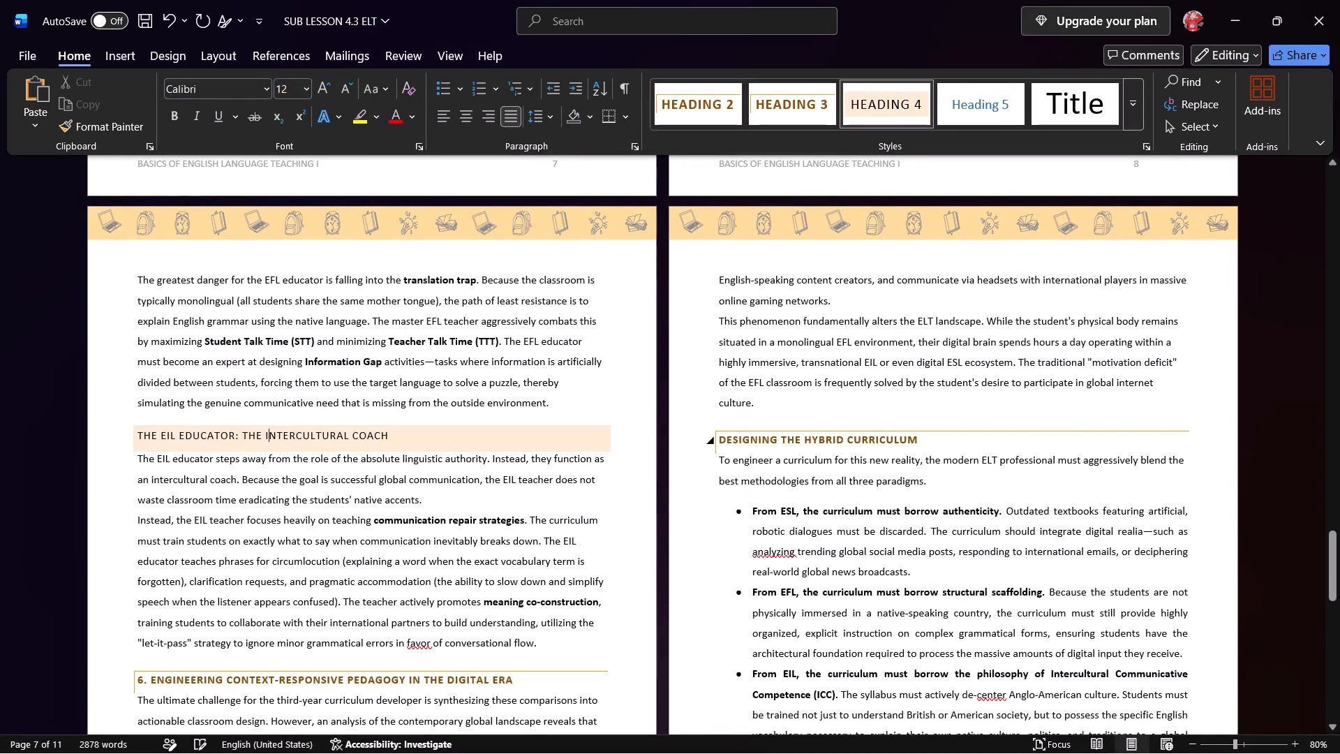
{"action": "left_click", "coordinate": [773, 435]}
{"action": "left_click", "coordinate": [865, 94]}
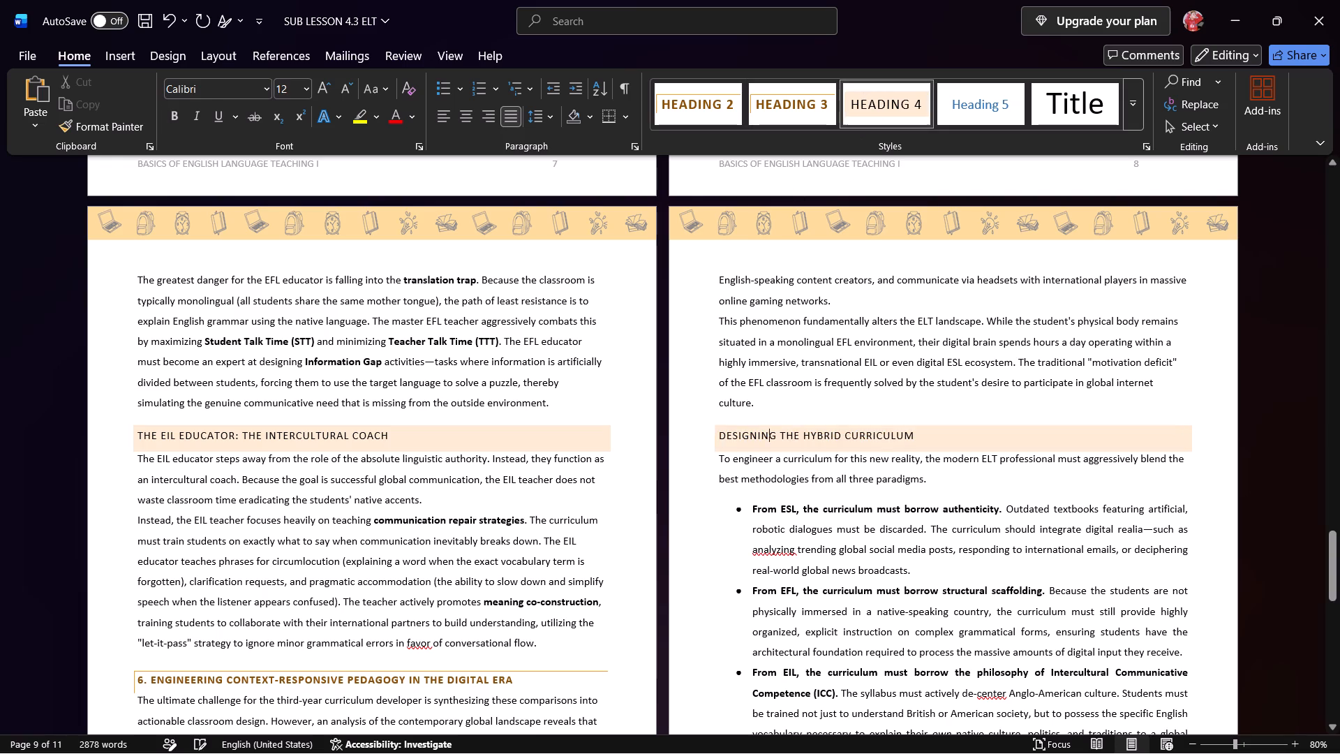
Delete the number prefix "6." and its trailing space from the heading Engineering Context-Responsive Pedagogy in the Digital Era.
{"action": "scroll", "coordinate": [458, 496], "scroll_direction": "down", "scroll_amount": 4}
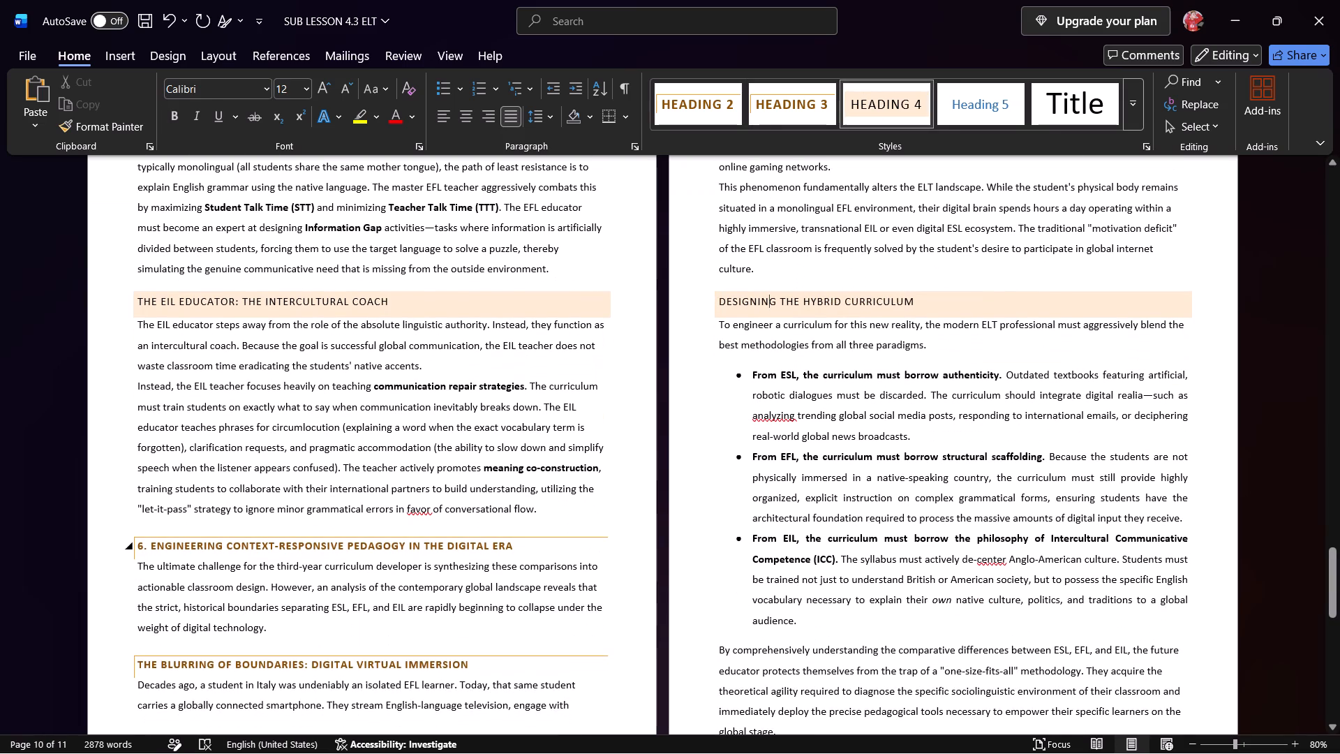
{"action": "left_click", "coordinate": [149, 545]}
{"action": "key", "text": "BackSpace"}
{"action": "key", "text": "BackSpace"}
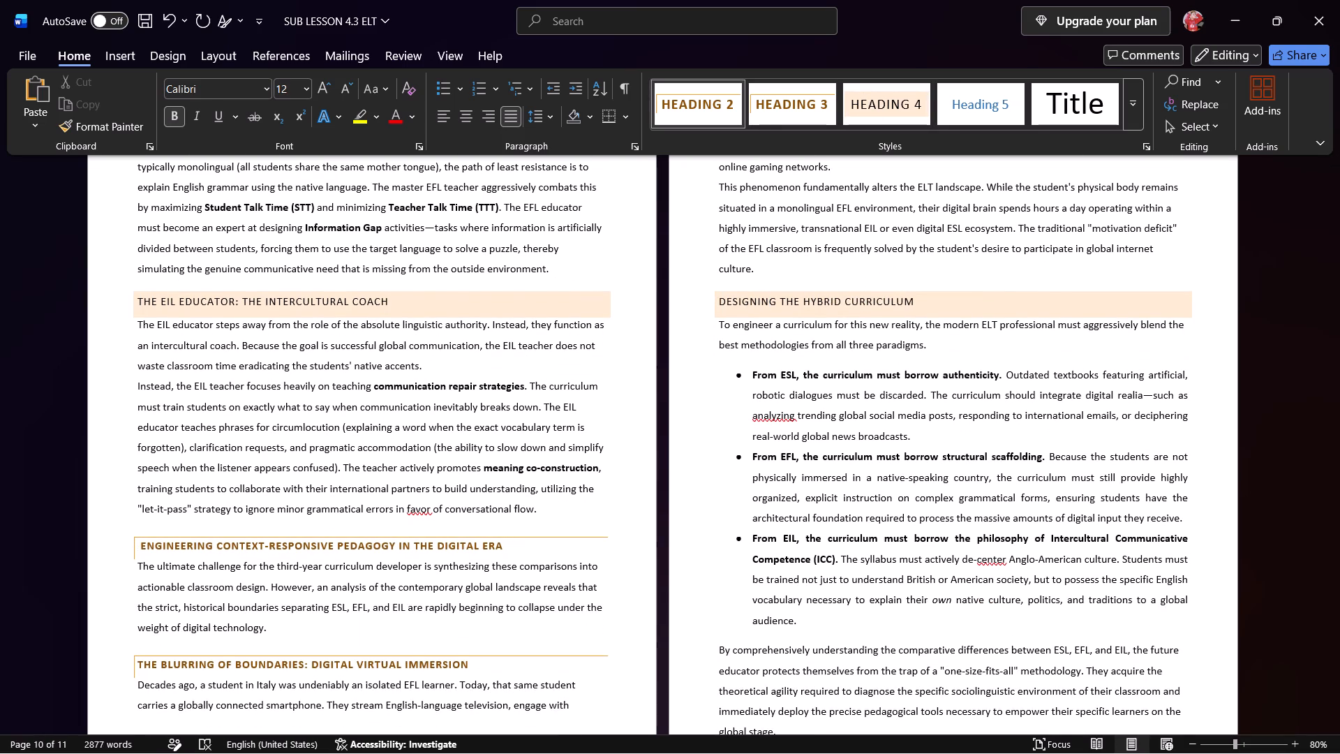
{"action": "key", "text": "Delete"}
Apply the Heading 4 style to the subheading The Blurring of Boundaries: Digital Virtual Immersion.
{"action": "left_click", "coordinate": [237, 667]}
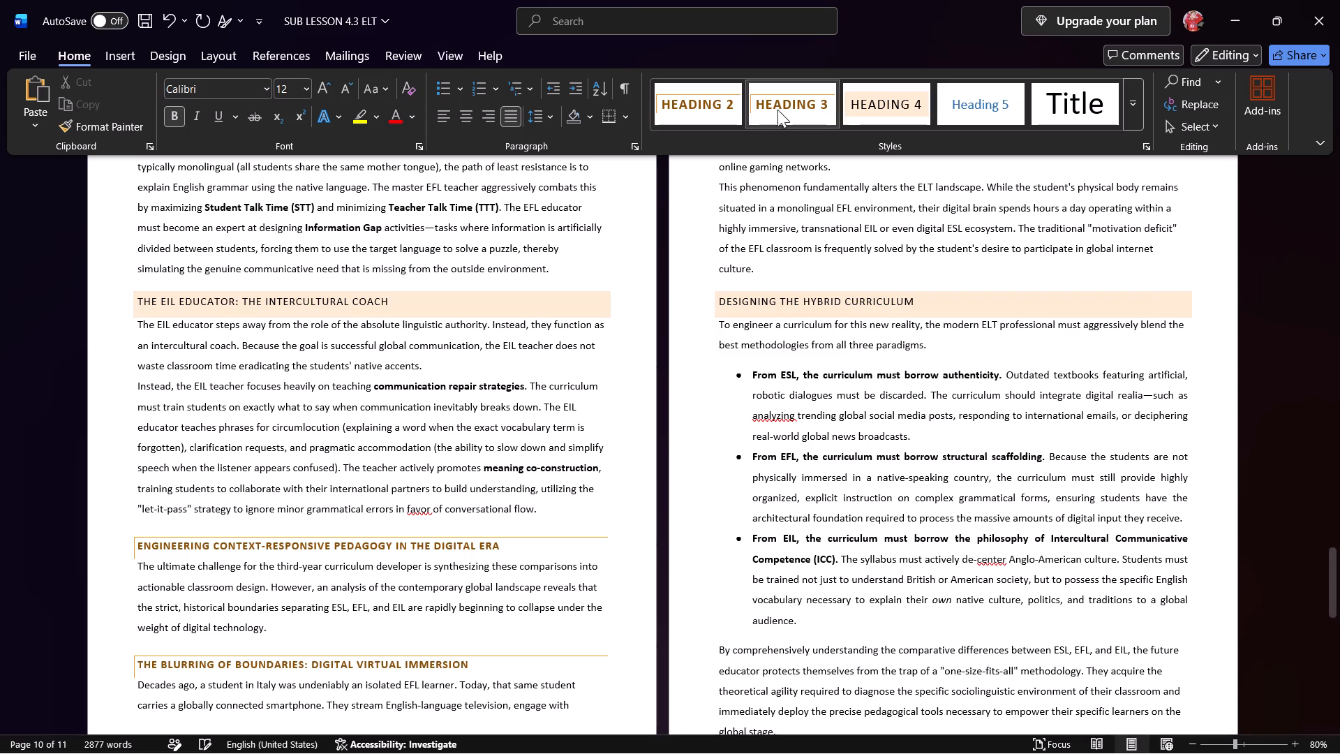
{"action": "left_click", "coordinate": [872, 104]}
Reapply the bullets to the three-item list under Designing the Hybrid Curriculum and reduce its indent.
{"action": "scroll", "coordinate": [746, 337], "scroll_direction": "down", "scroll_amount": 16}
{"action": "scroll", "coordinate": [829, 429], "scroll_direction": "down", "scroll_amount": 4}
{"action": "scroll", "coordinate": [829, 429], "scroll_direction": "up", "scroll_amount": 1}
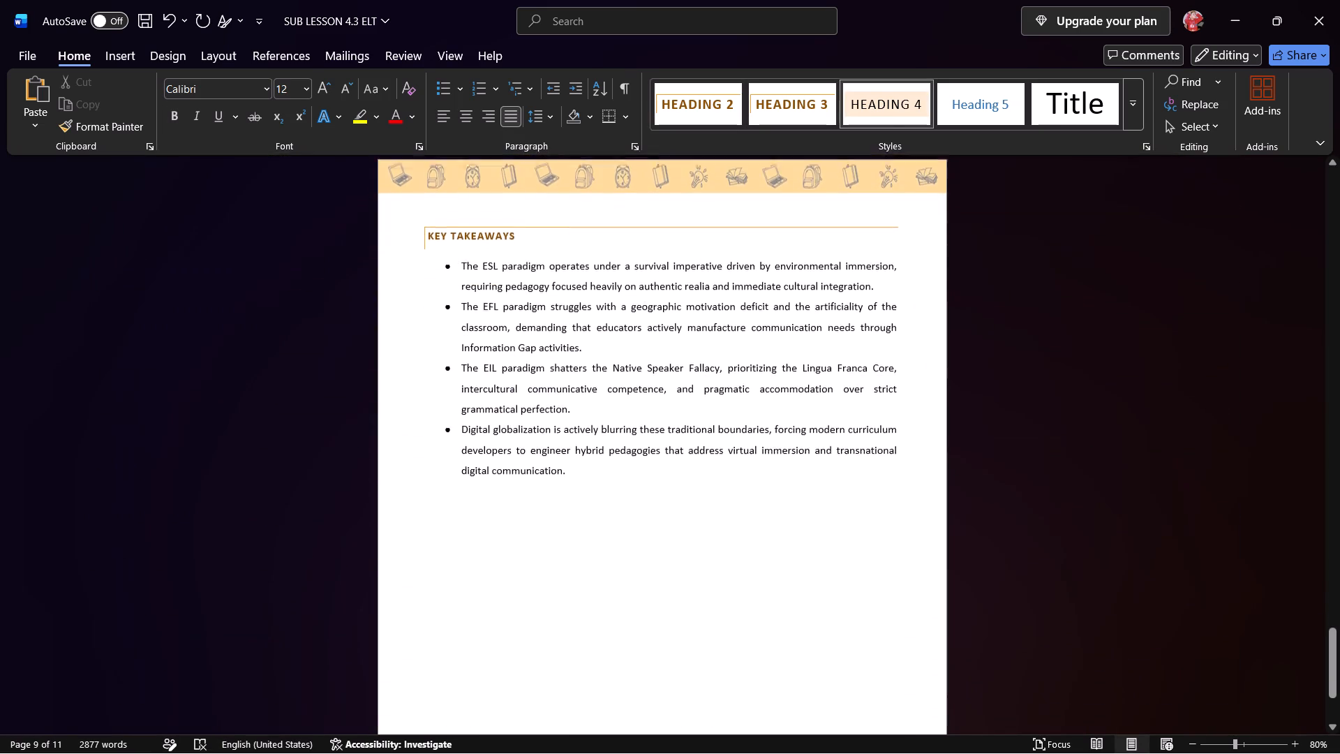
{"action": "scroll", "coordinate": [829, 429], "scroll_direction": "up", "scroll_amount": 18}
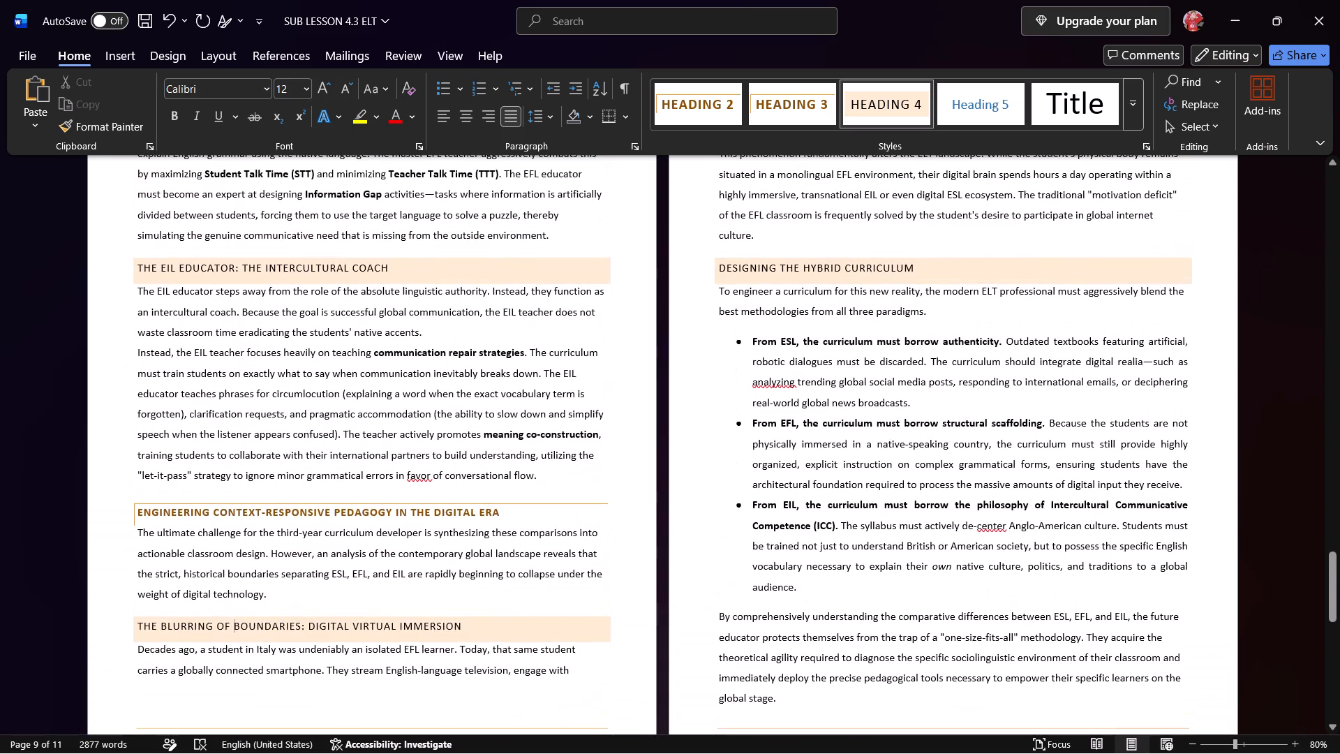
{"action": "left_click_drag", "start_coordinate": [827, 596], "coordinate": [728, 337]}
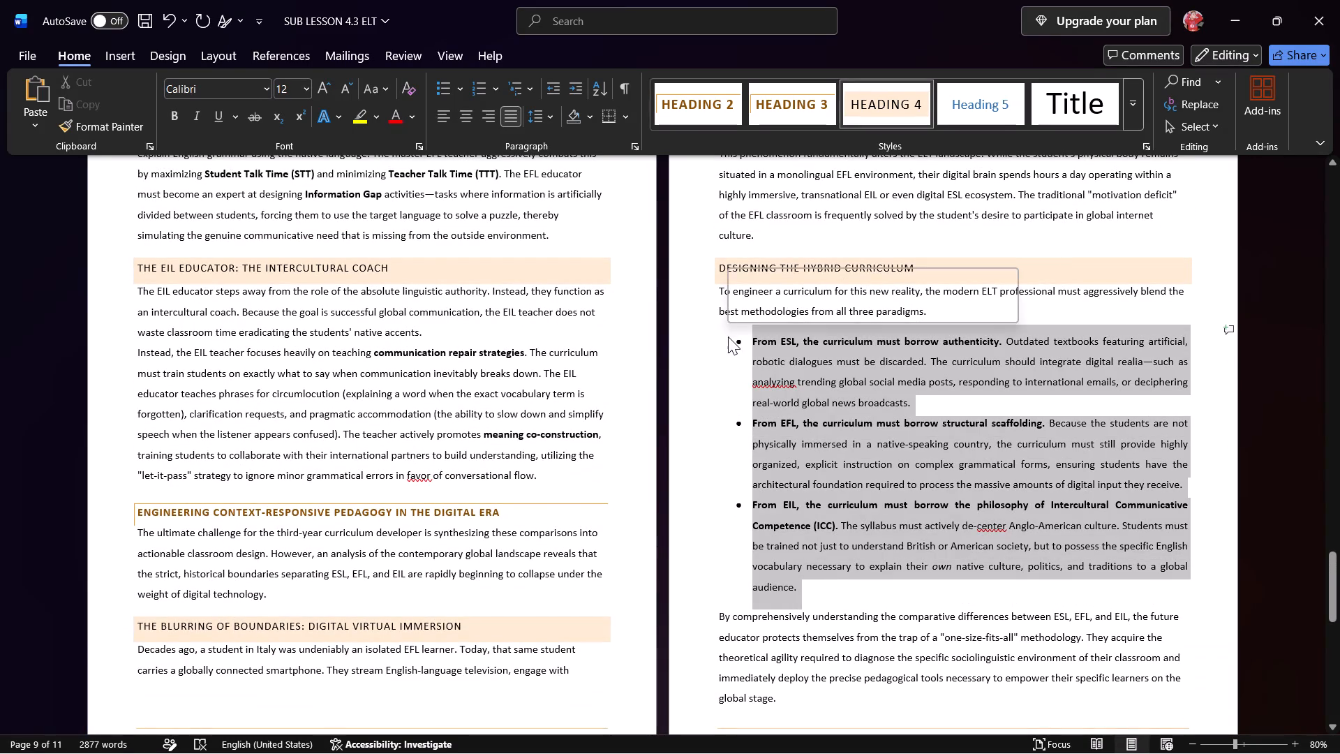
{"action": "left_click", "coordinate": [549, 86]}
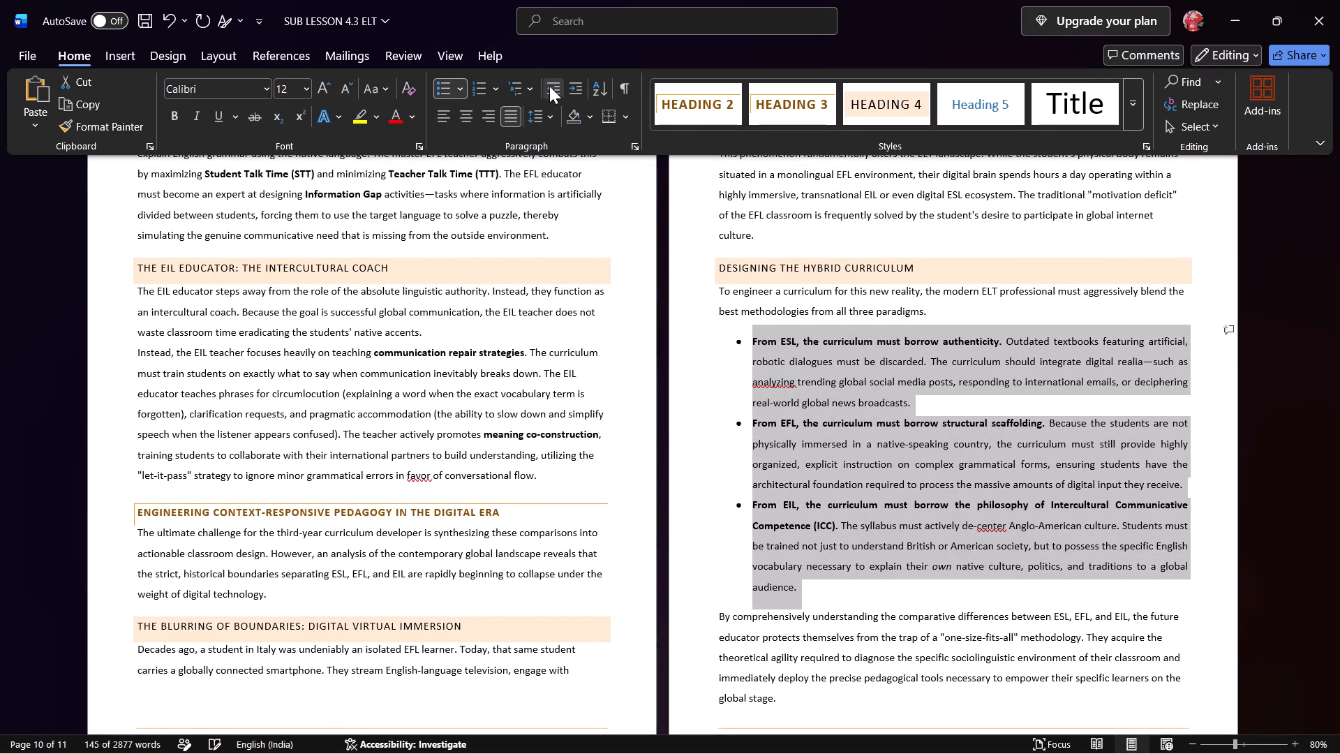
{"action": "double_click", "coordinate": [436, 85]}
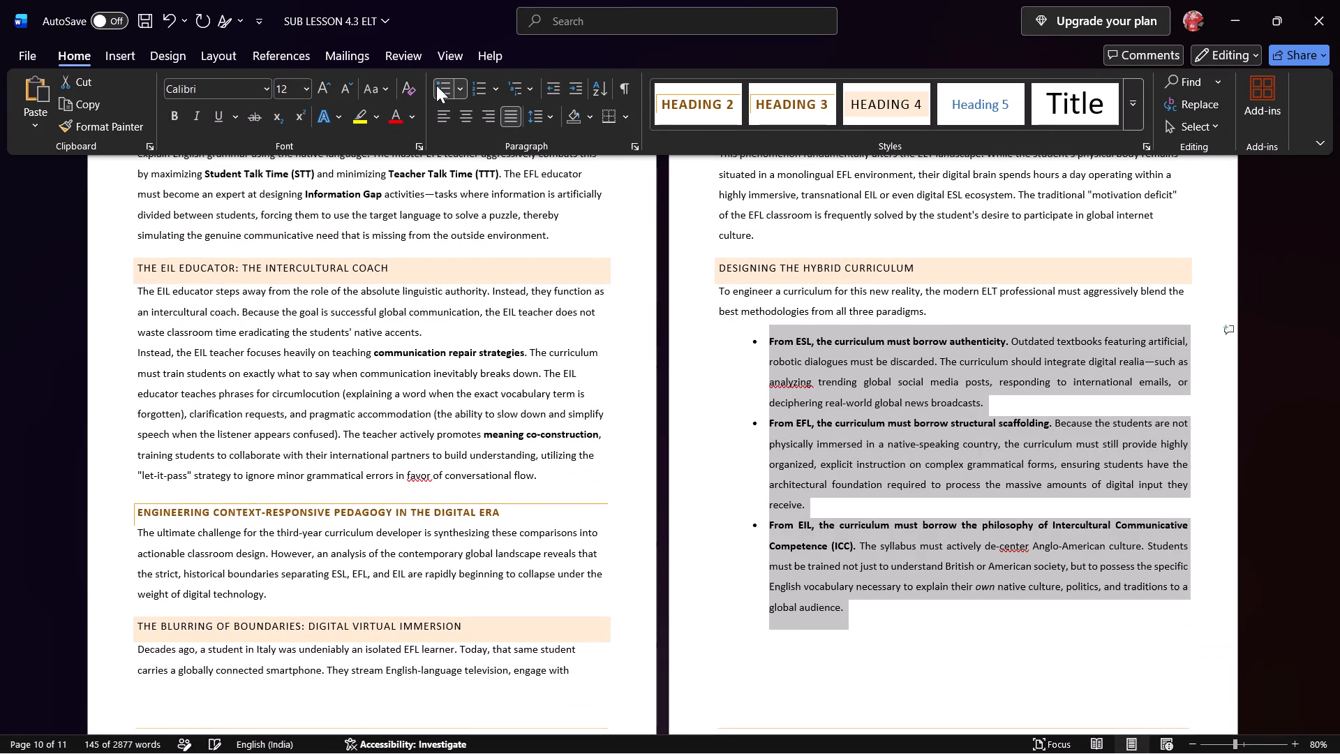
{"action": "left_click", "coordinate": [544, 89]}
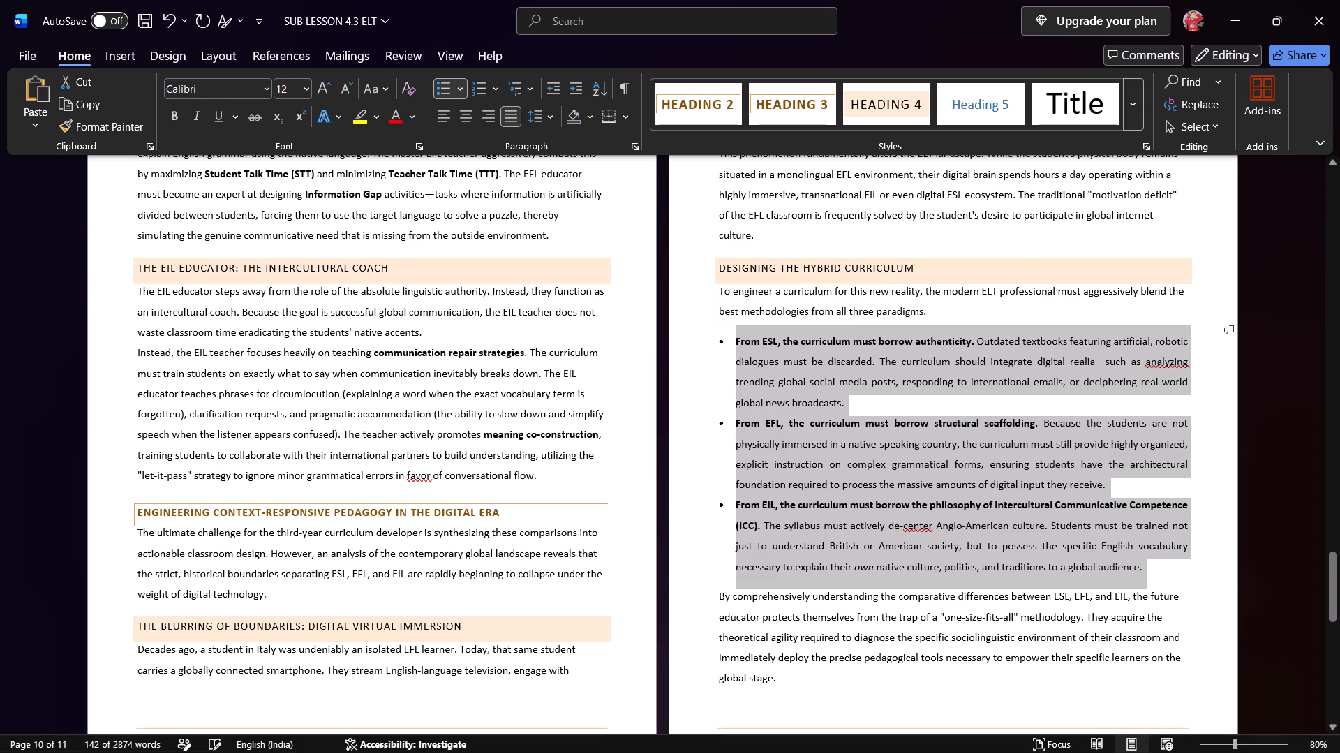
Justify the text of the entire document and apply one line spacing to all of it.
{"action": "scroll", "coordinate": [526, 468], "scroll_direction": "up", "scroll_amount": 17}
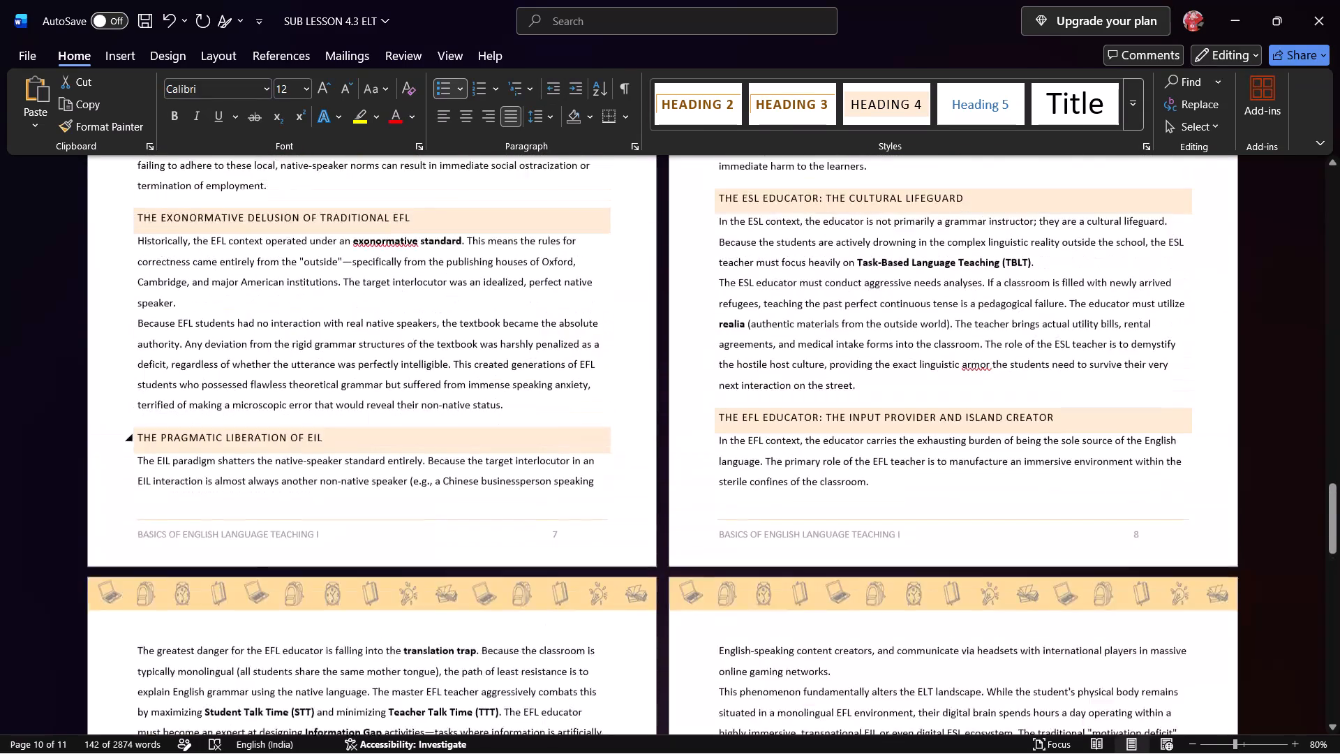
{"action": "scroll", "coordinate": [526, 468], "scroll_direction": "up", "scroll_amount": 4}
{"action": "key", "text": "ctrl+a"}
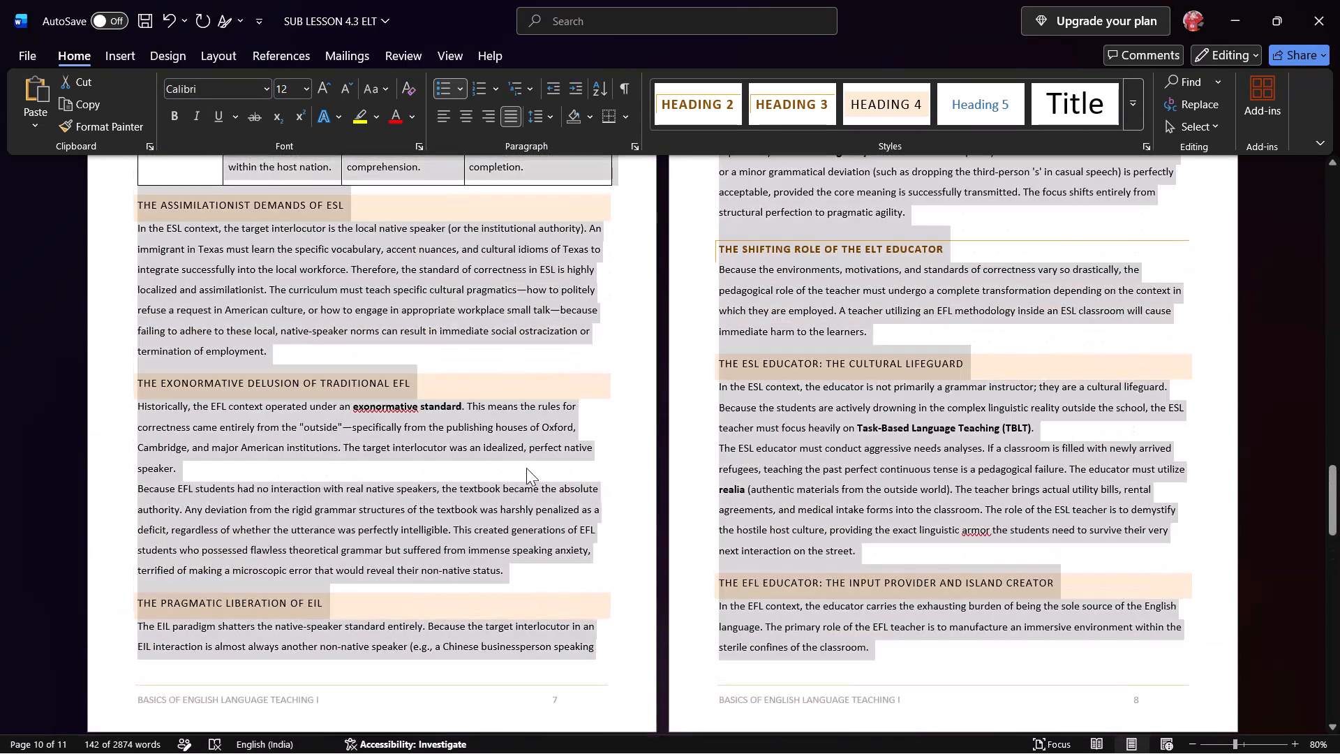
{"action": "left_click", "coordinate": [506, 117]}
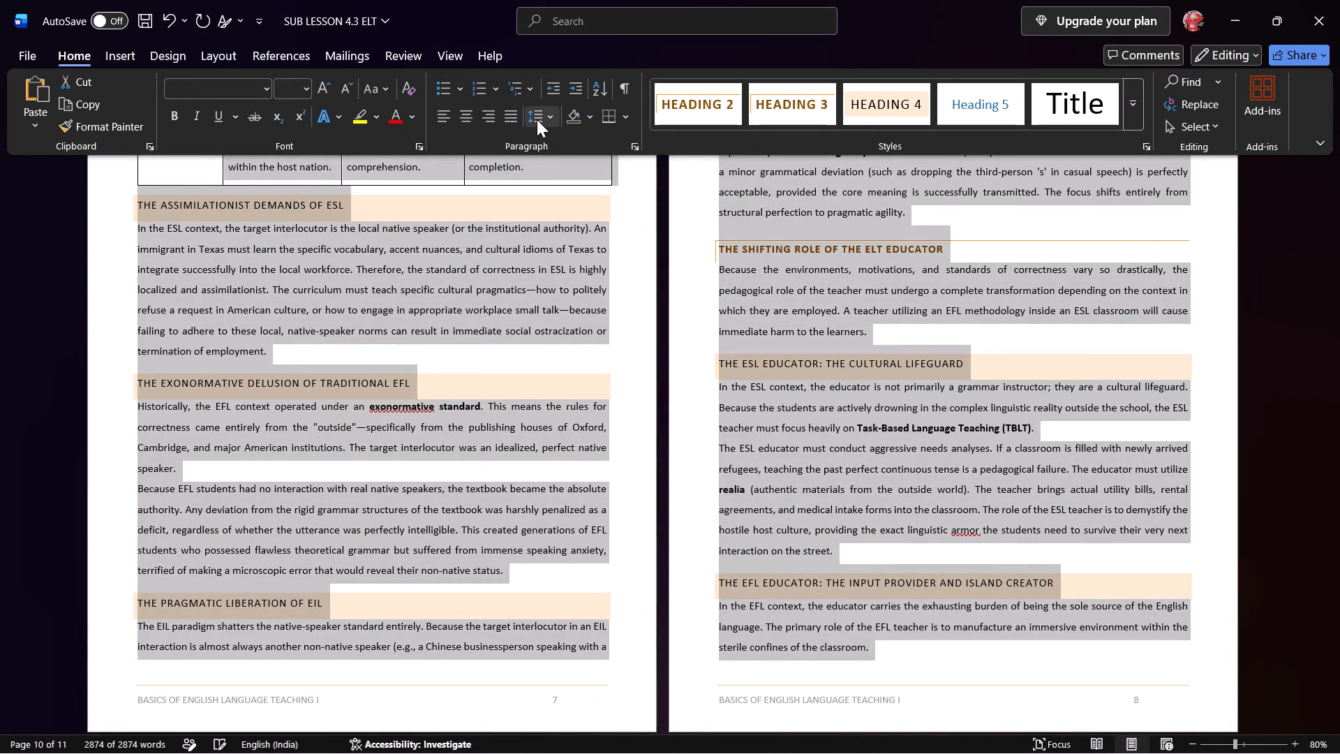
{"action": "left_click", "coordinate": [542, 116]}
{"action": "left_click", "coordinate": [555, 189]}
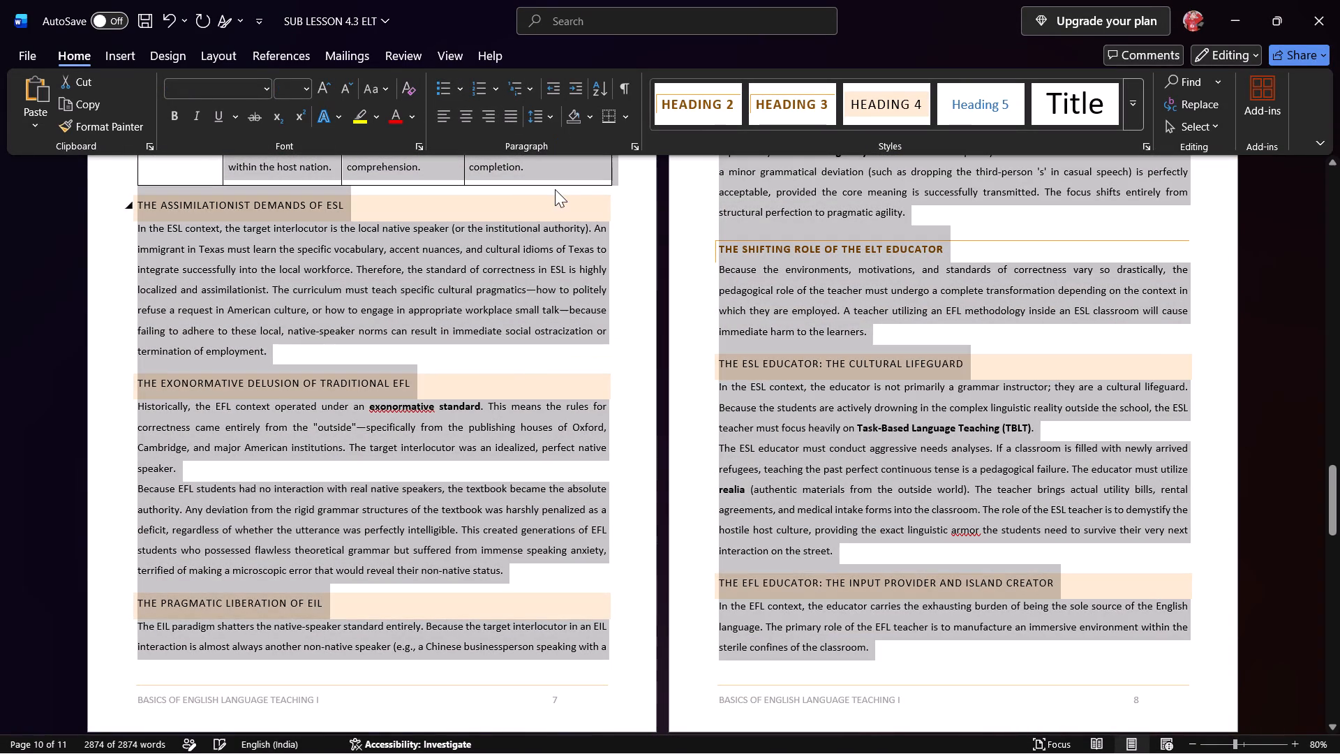
Center the two-line title Sub Lesson 4.4 Comparison of ESL, EFL and EIL on page 2.
{"action": "left_click_drag", "start_coordinate": [1332, 498], "coordinate": [1333, 436]}
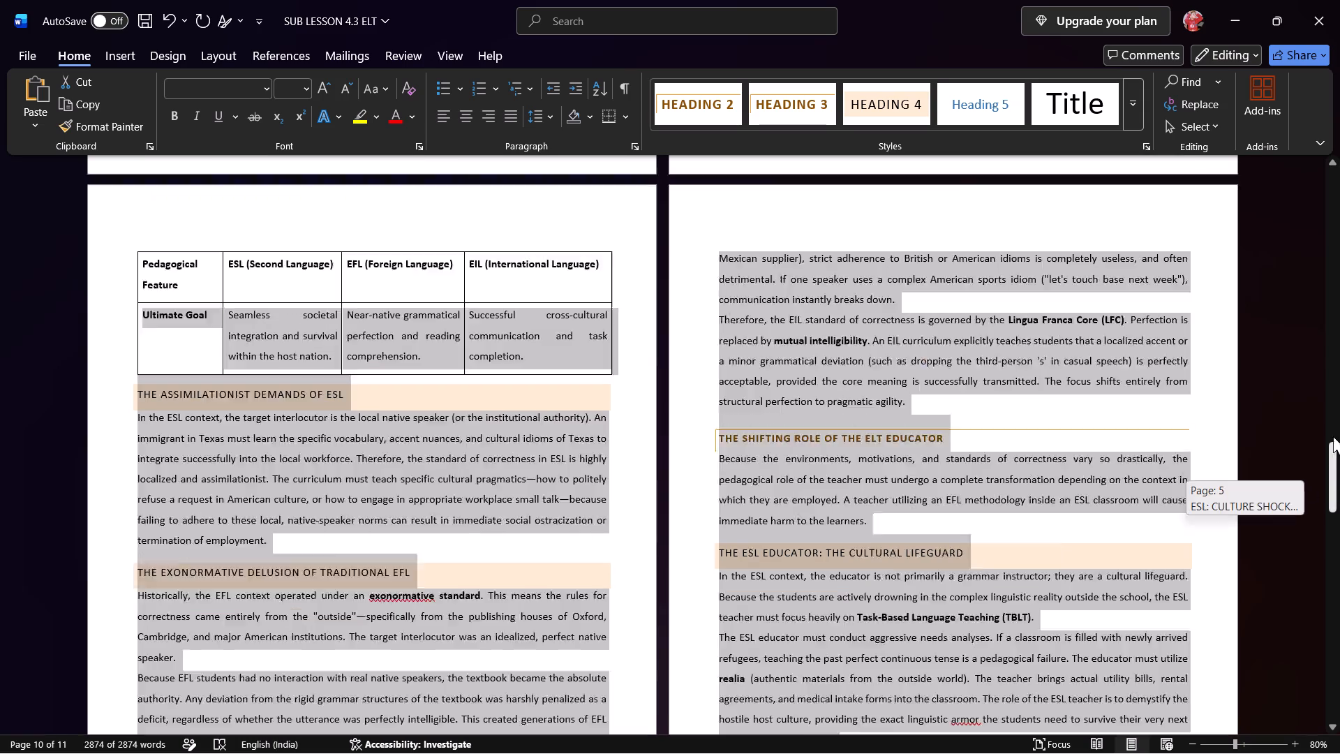
{"action": "left_click_drag", "start_coordinate": [1333, 436], "coordinate": [1322, 403]}
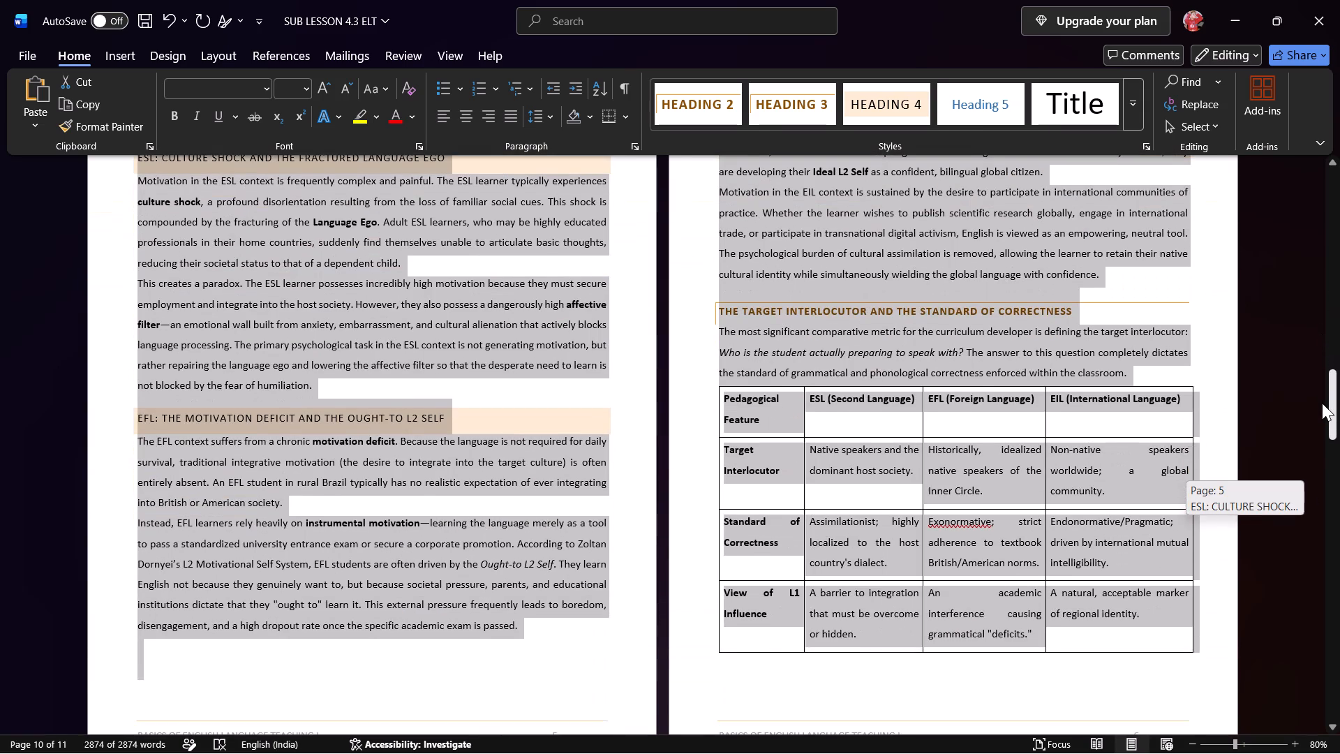
{"action": "left_click_drag", "start_coordinate": [1322, 403], "coordinate": [1320, 441]}
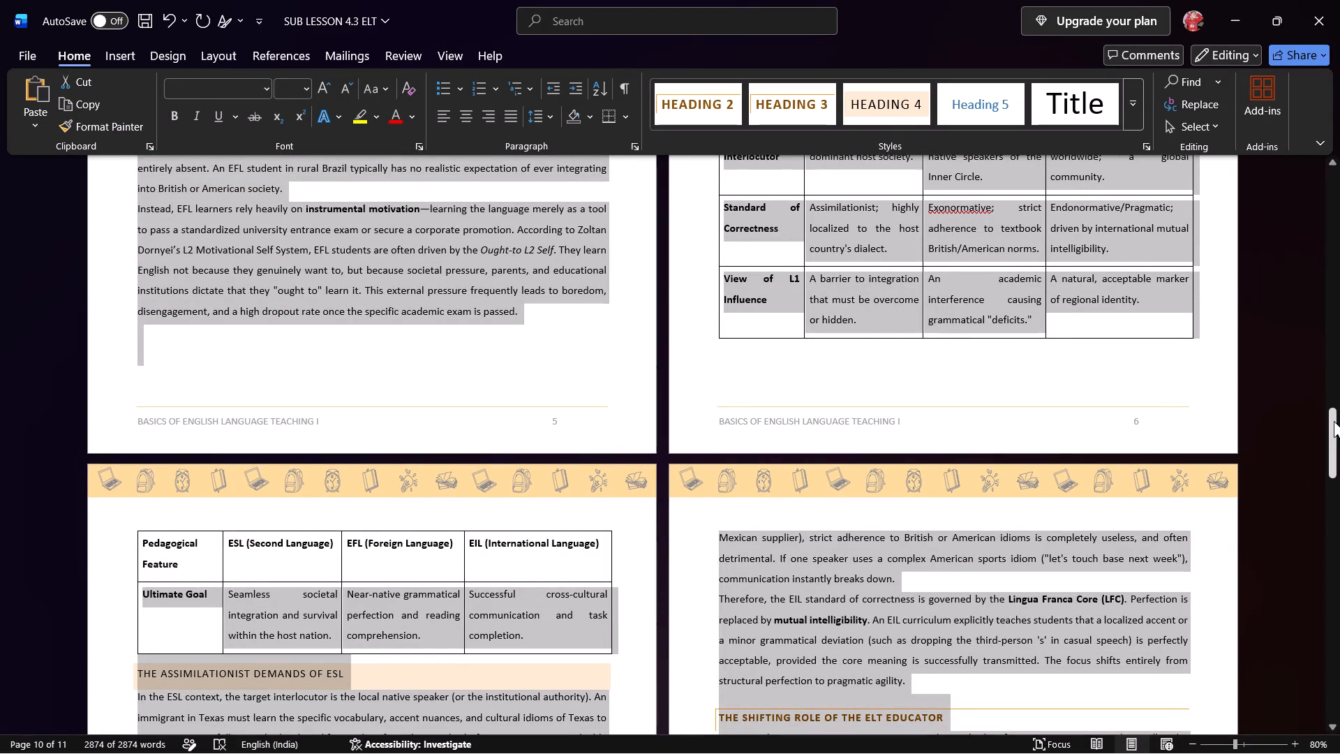
{"action": "left_click_drag", "start_coordinate": [1327, 430], "coordinate": [1330, 302]}
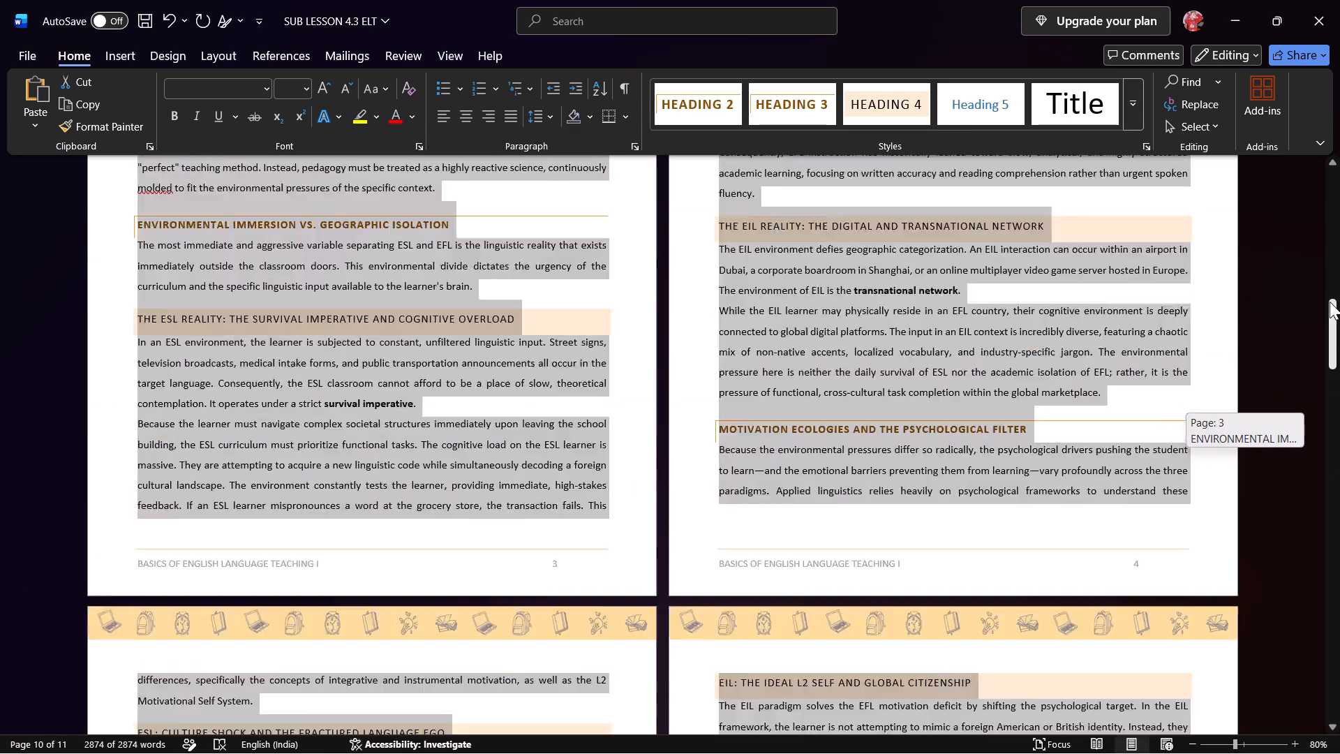
{"action": "left_click_drag", "start_coordinate": [1330, 302], "coordinate": [1330, 206]}
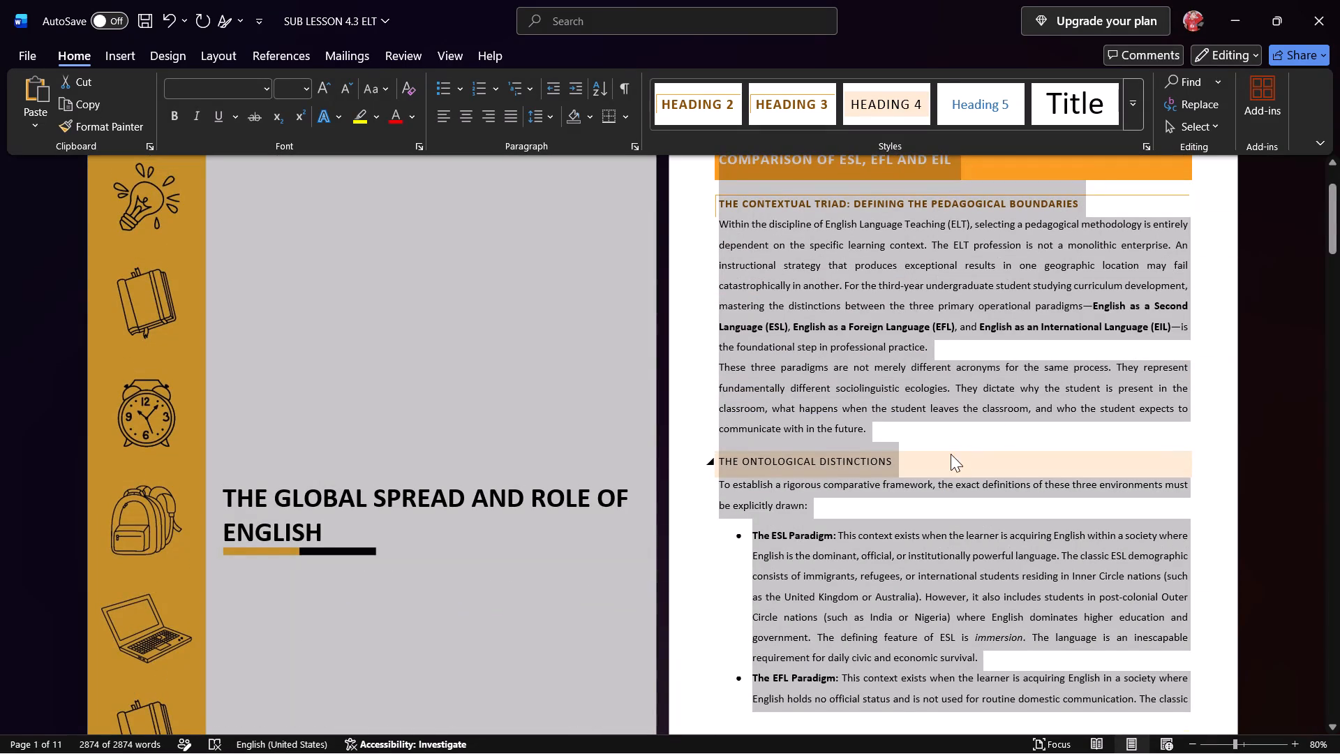
{"action": "left_click", "coordinate": [951, 454]}
{"action": "scroll", "coordinate": [951, 454], "scroll_direction": "up", "scroll_amount": 4}
{"action": "left_click_drag", "start_coordinate": [997, 265], "coordinate": [995, 266]}
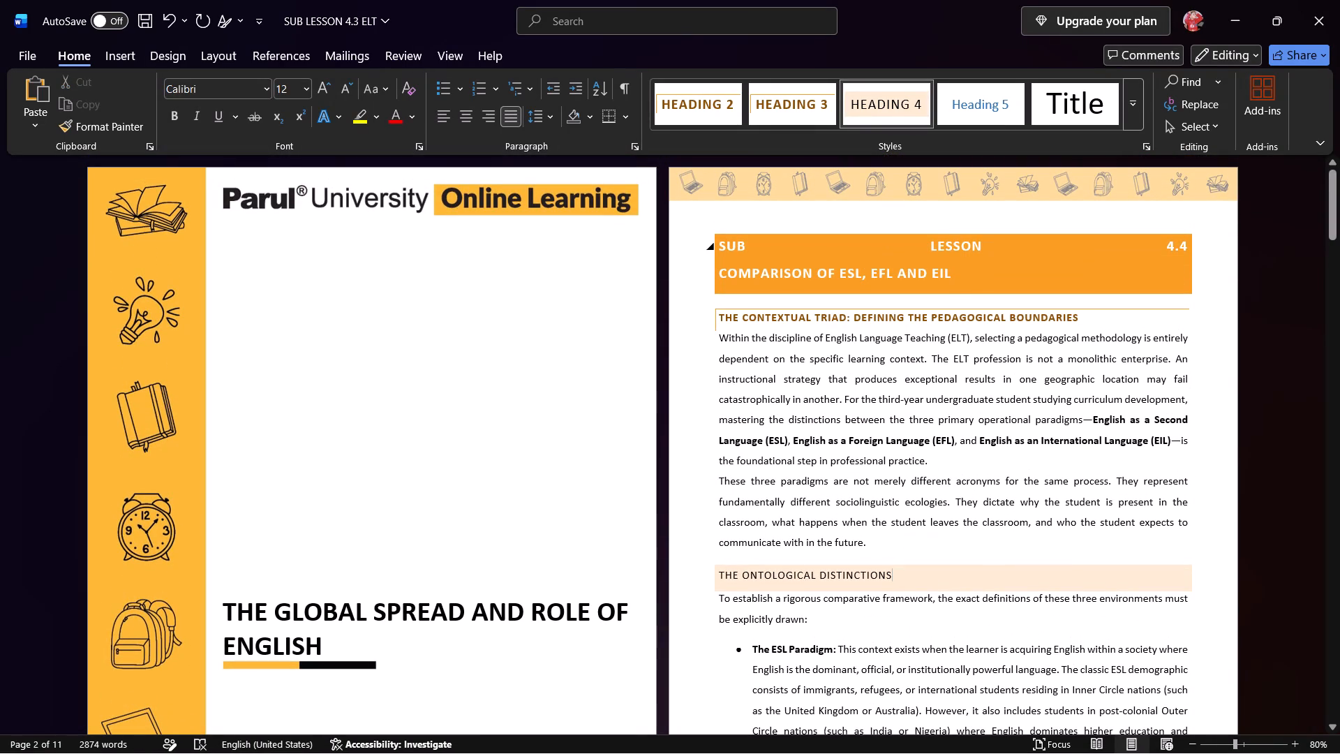
{"action": "left_click_drag", "start_coordinate": [995, 266], "coordinate": [723, 223]}
{"action": "left_click", "coordinate": [466, 112]}
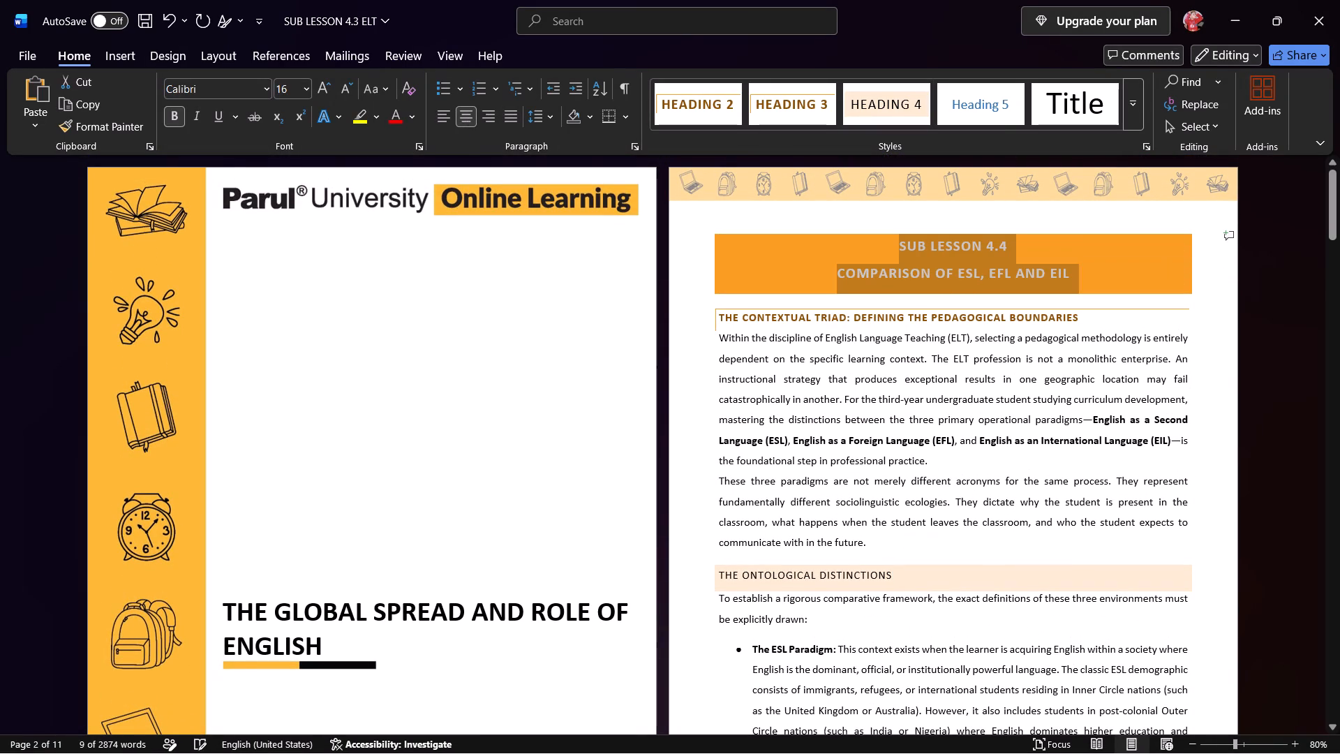
Insert an empty paragraph after the closing paragraph on page 10 to move the Key Takeaways heading onto the page with its bullets.
{"action": "left_click_drag", "start_coordinate": [1332, 216], "coordinate": [1332, 441]}
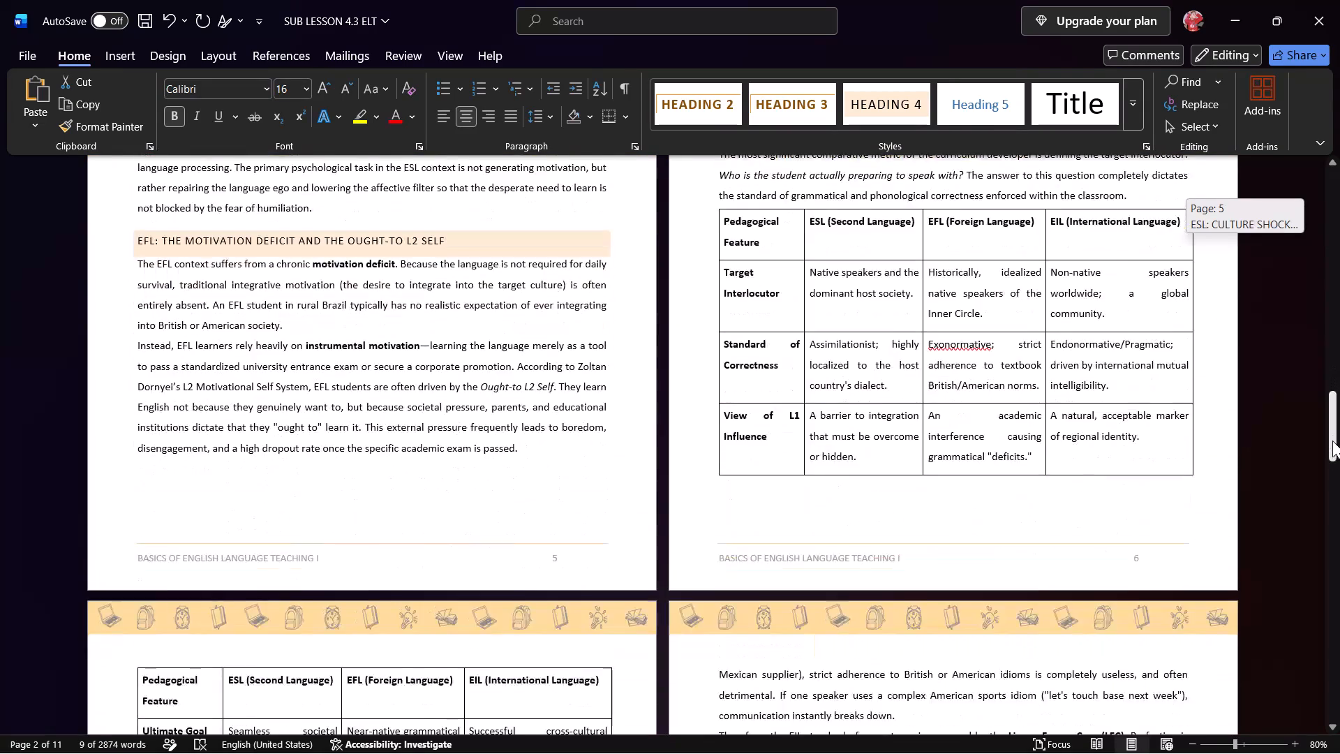
{"action": "left_click_drag", "start_coordinate": [1332, 441], "coordinate": [1332, 663]}
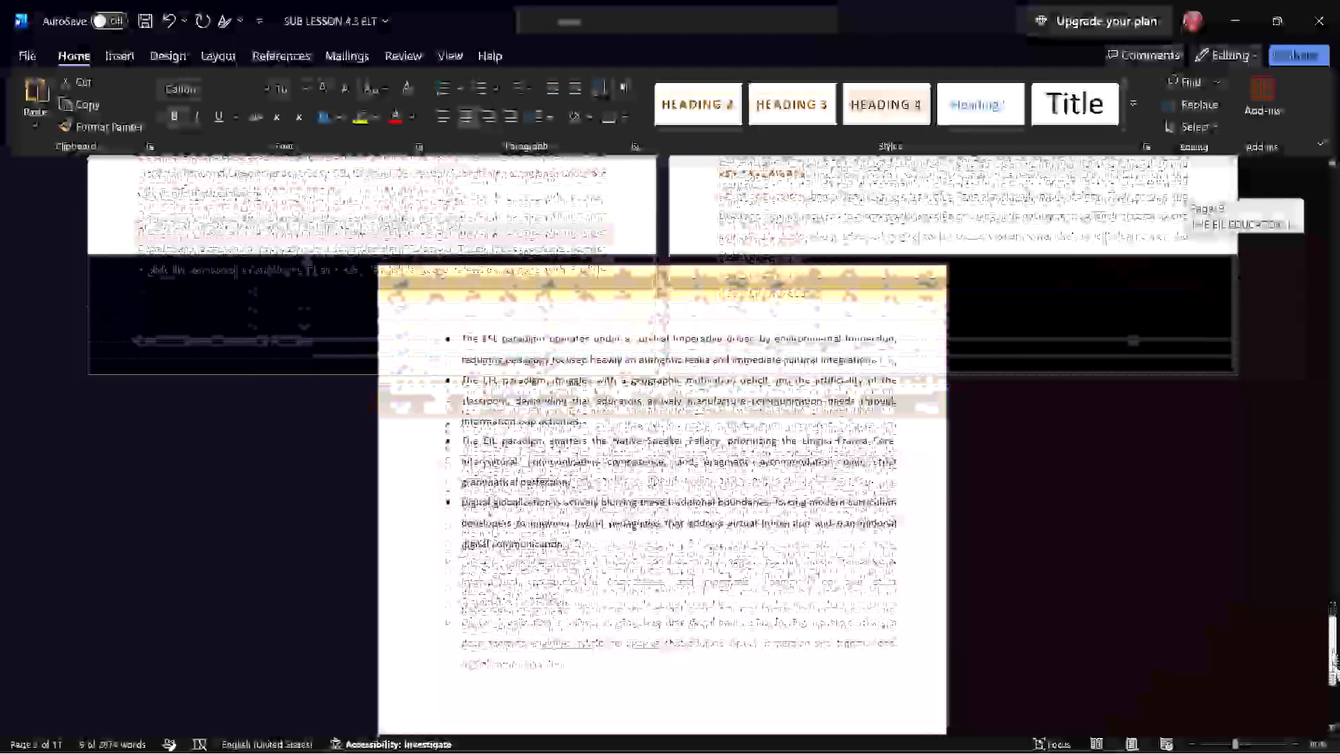
{"action": "left_click_drag", "start_coordinate": [1332, 663], "coordinate": [1333, 642]}
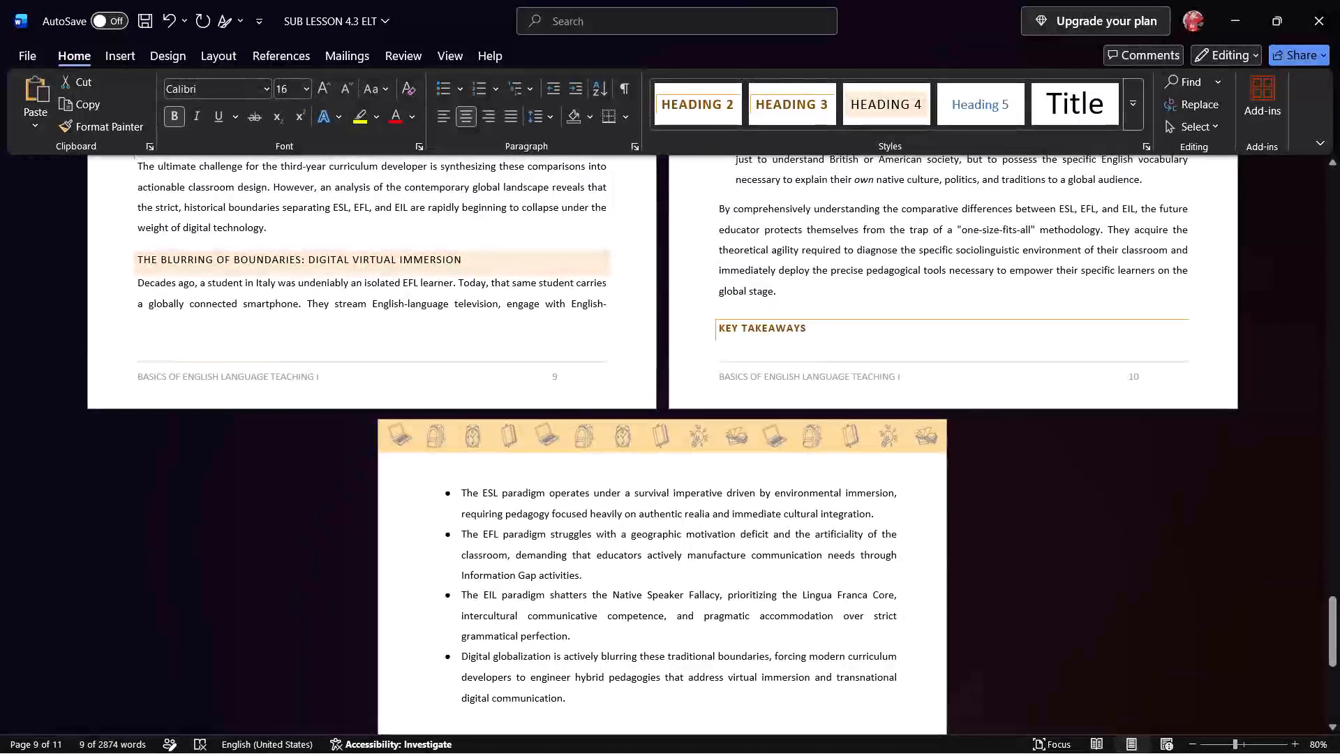
{"action": "left_click", "coordinate": [782, 300]}
{"action": "key", "text": "Return"}
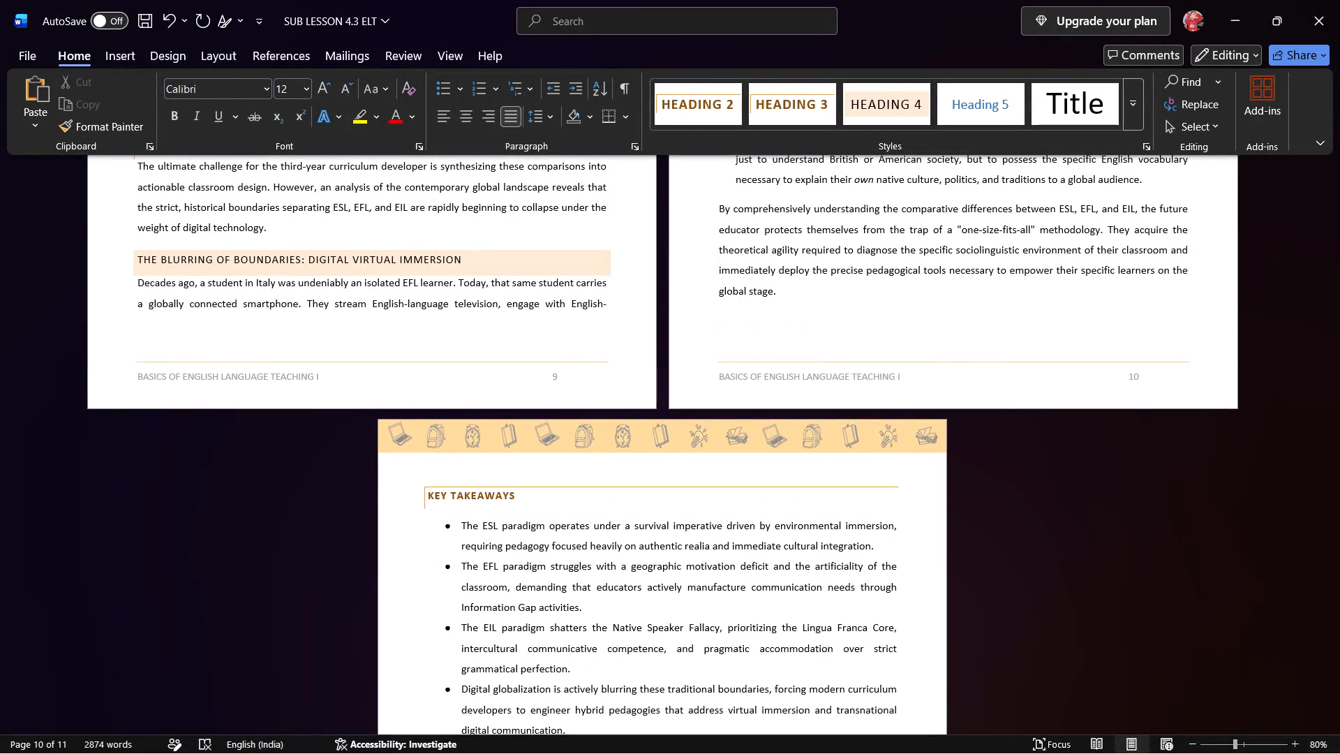
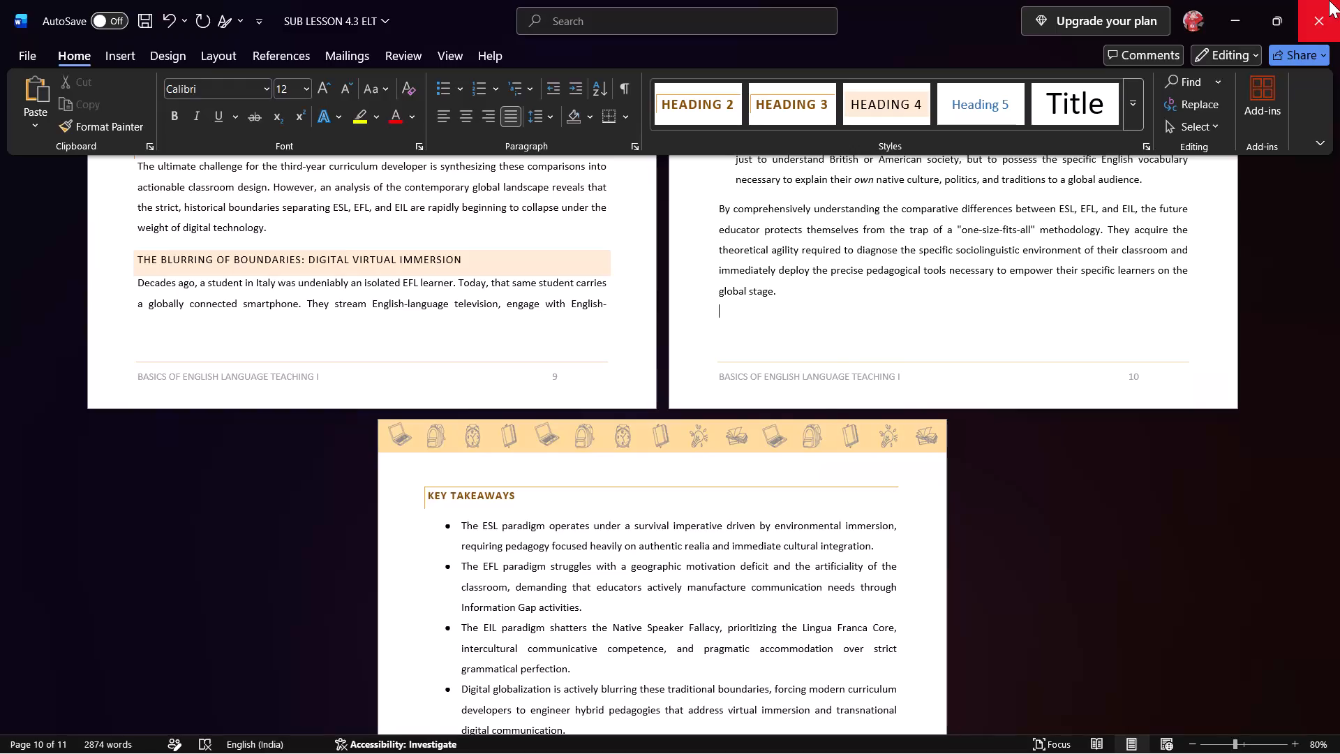
Close the SUB LESSON 4.3 ELT document without saving its changes.
{"action": "left_click", "coordinate": [734, 512]}
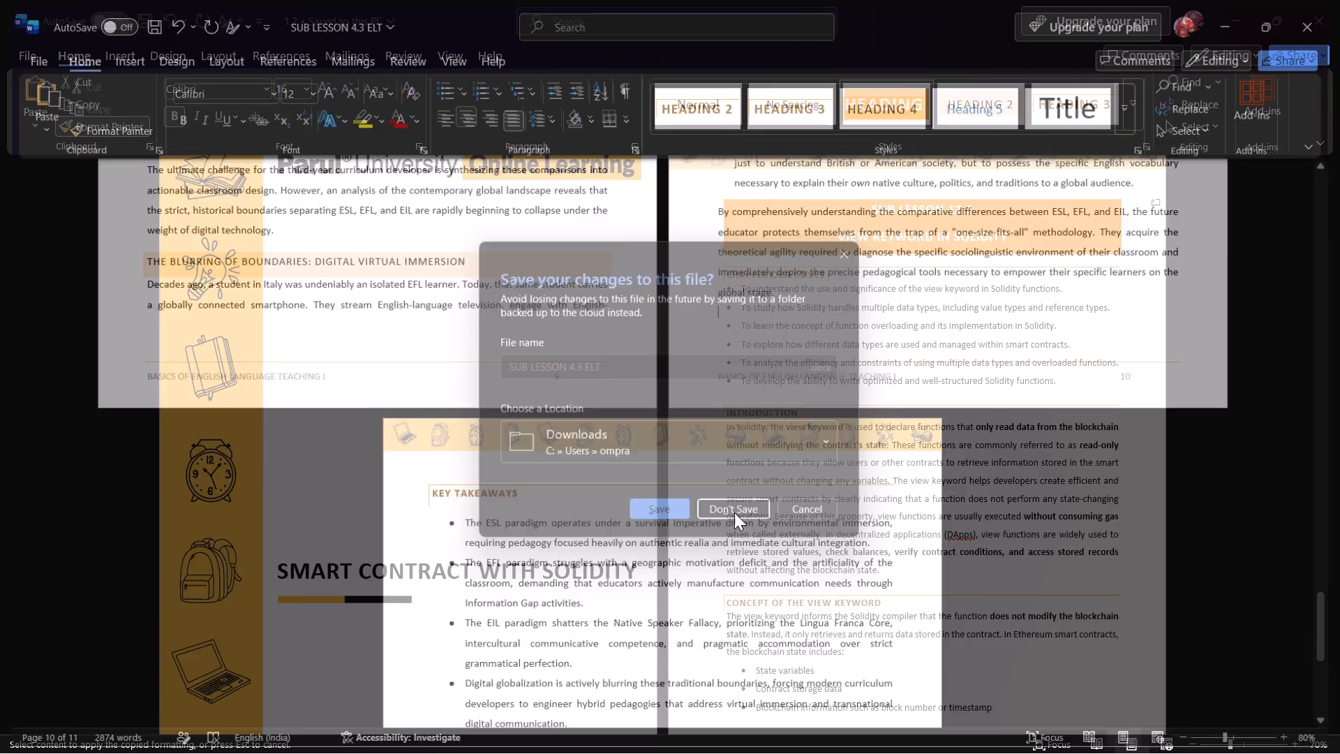
Close all remaining open windows down to the desktop, discarding the changes to the Basics of Eng Lang Teach-1 course structure workbook.
{"action": "triple_click", "coordinate": [1311, 7]}
{"action": "triple_click", "coordinate": [1312, 7]}
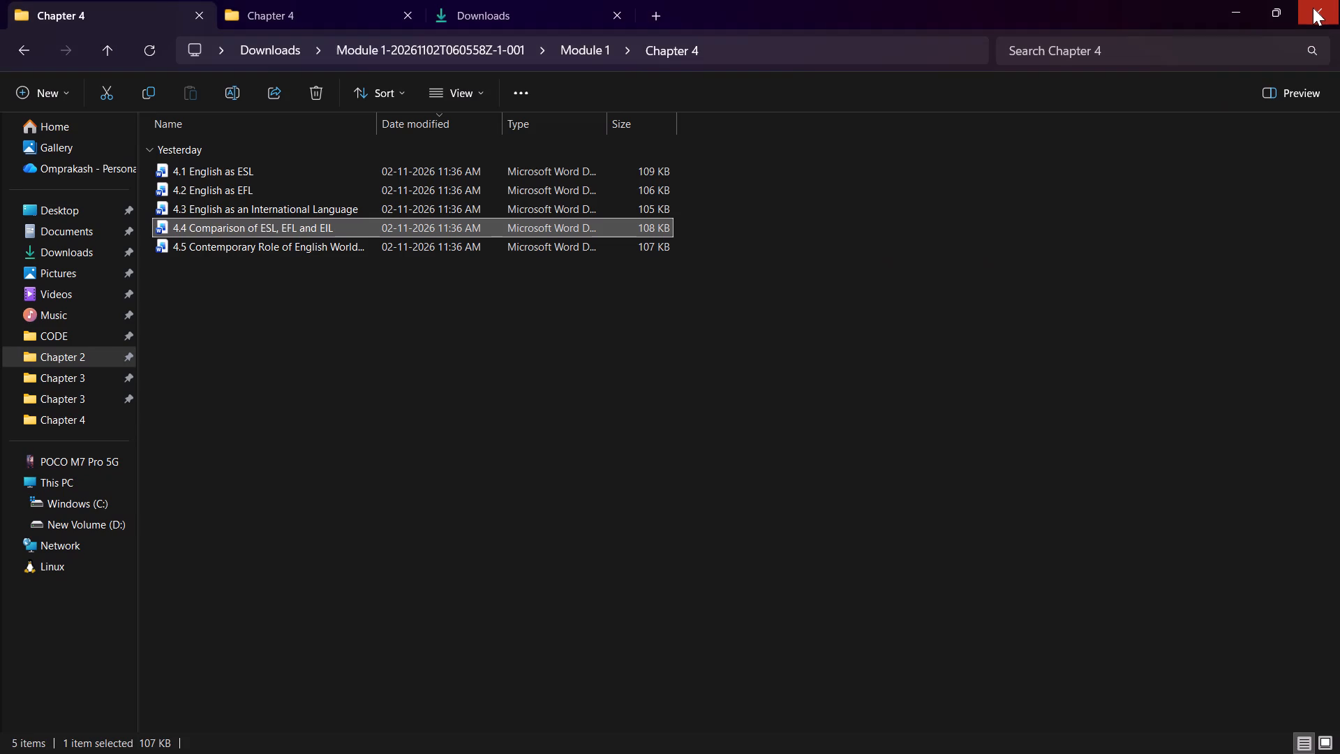
{"action": "triple_click", "coordinate": [1312, 10]}
{"action": "triple_click", "coordinate": [1313, 8]}
{"action": "double_click", "coordinate": [1309, 9]}
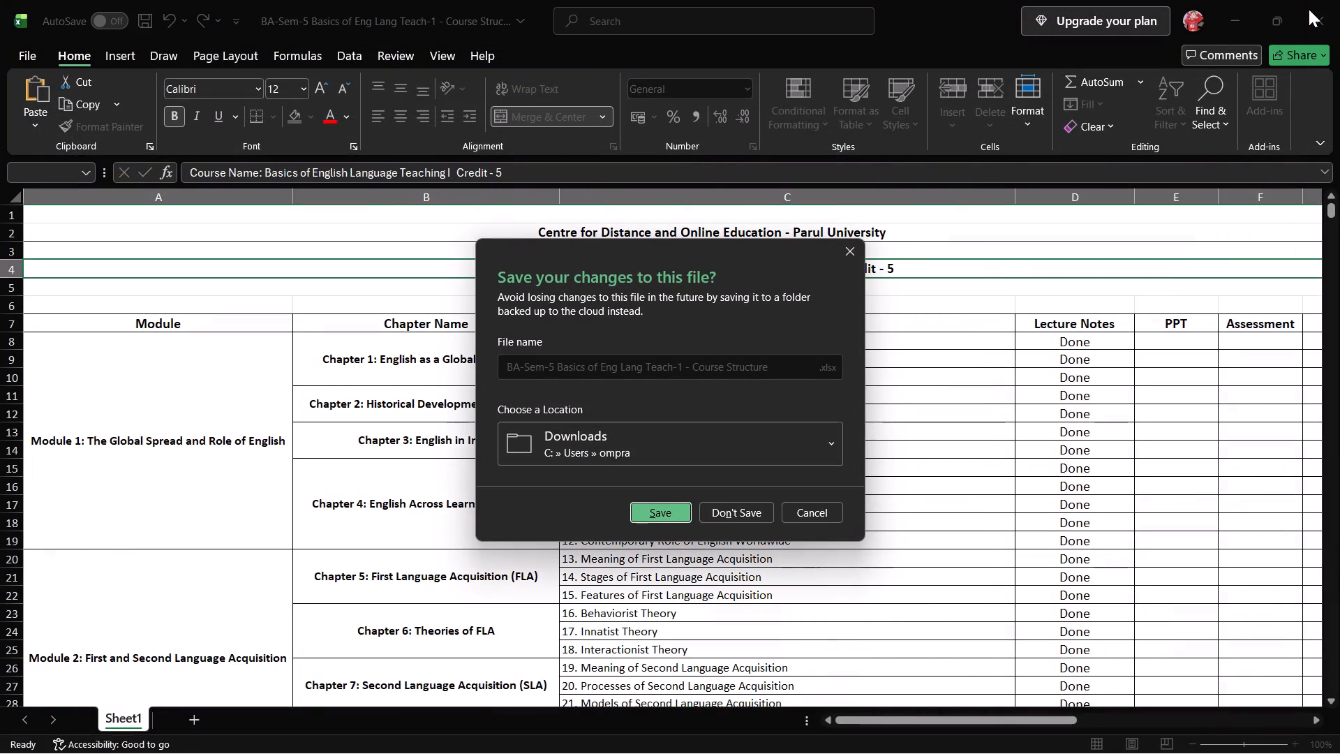
{"action": "left_click", "coordinate": [730, 510]}
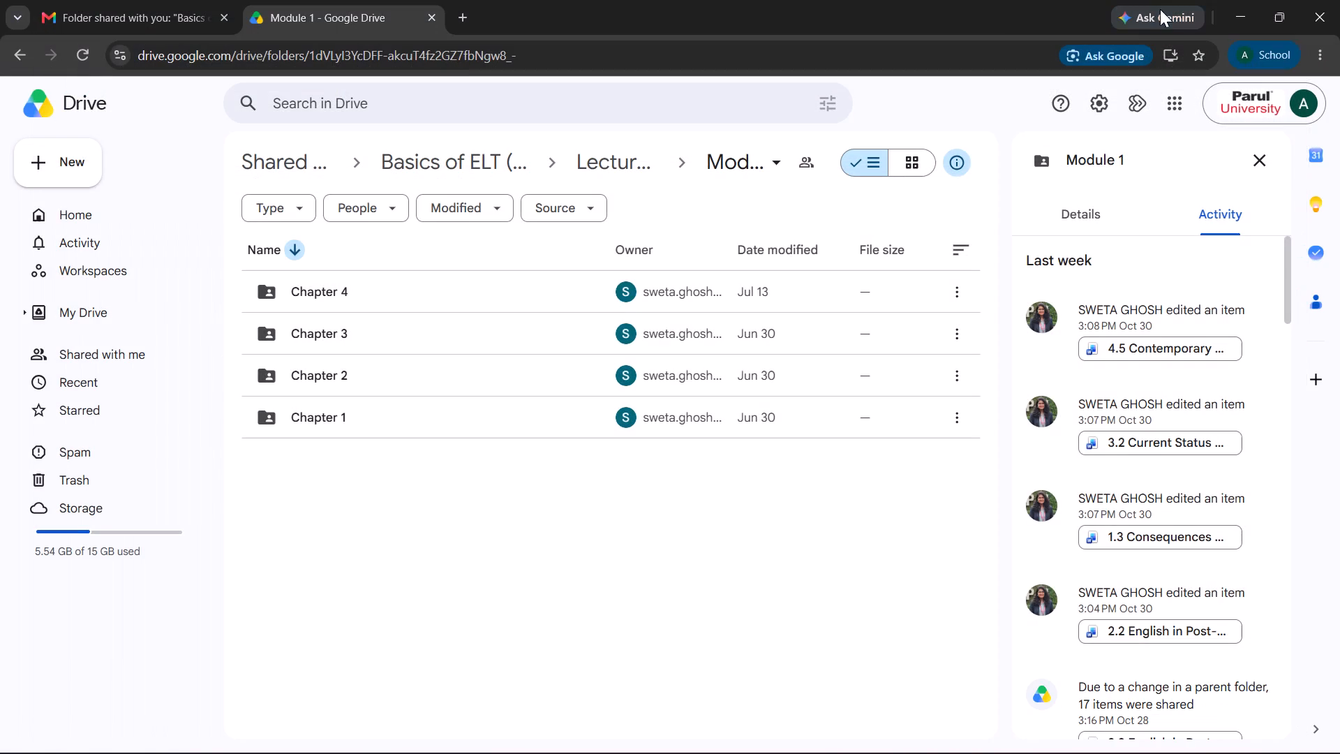
{"action": "left_click", "coordinate": [1338, 6]}
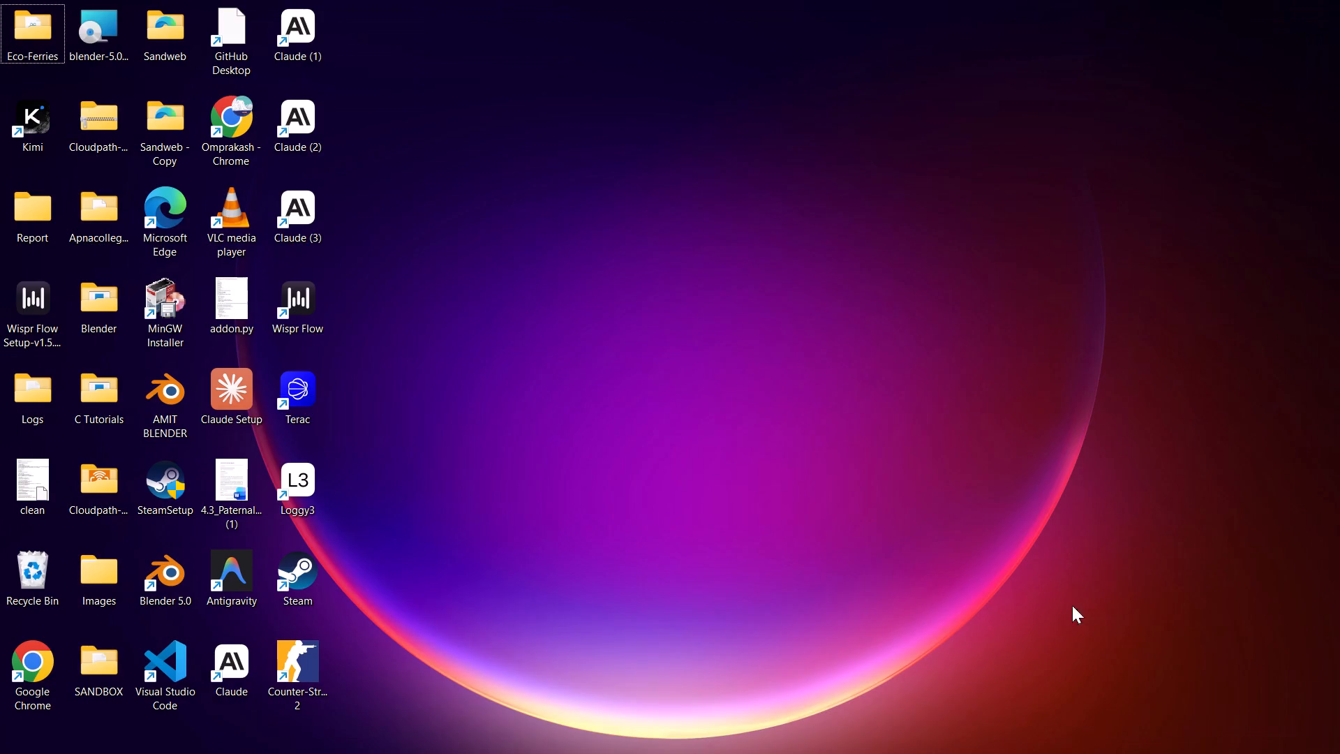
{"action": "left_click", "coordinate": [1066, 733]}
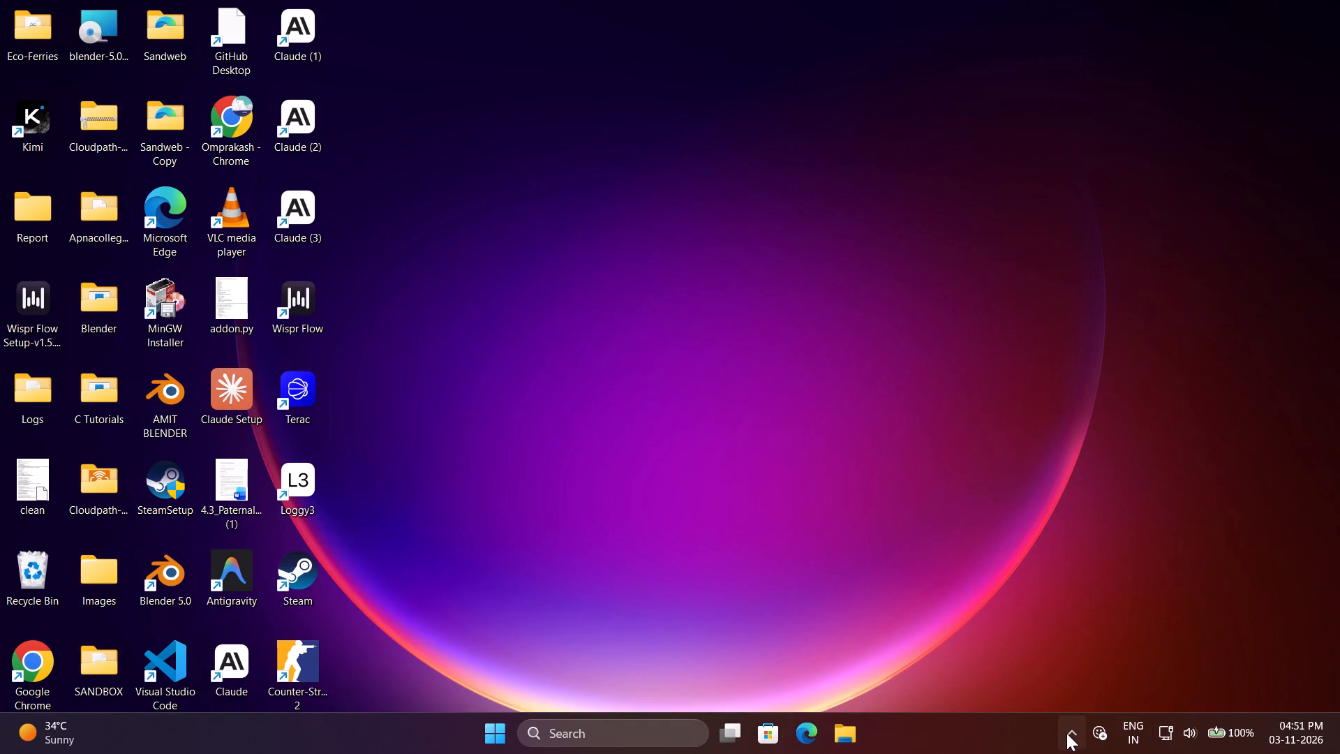
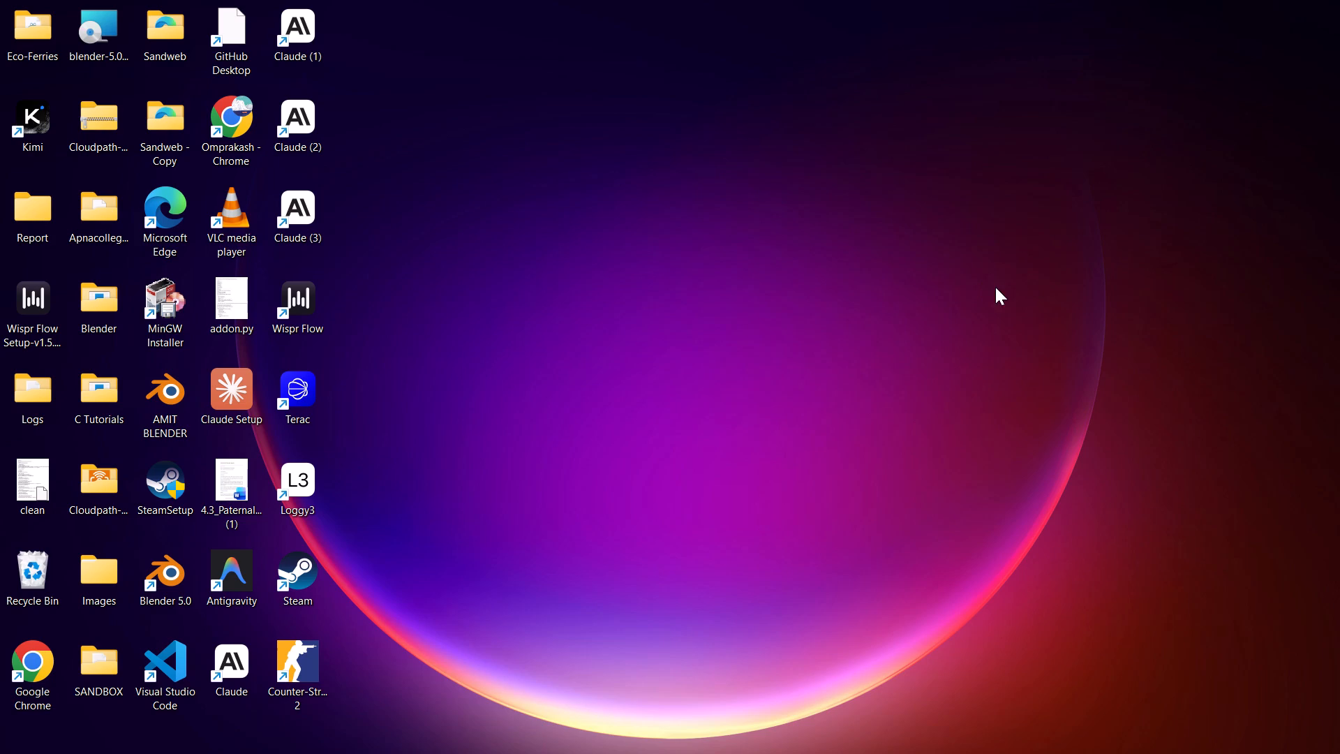
Shut down the computer to end the session.
{"action": "left_click", "coordinate": [495, 730]}
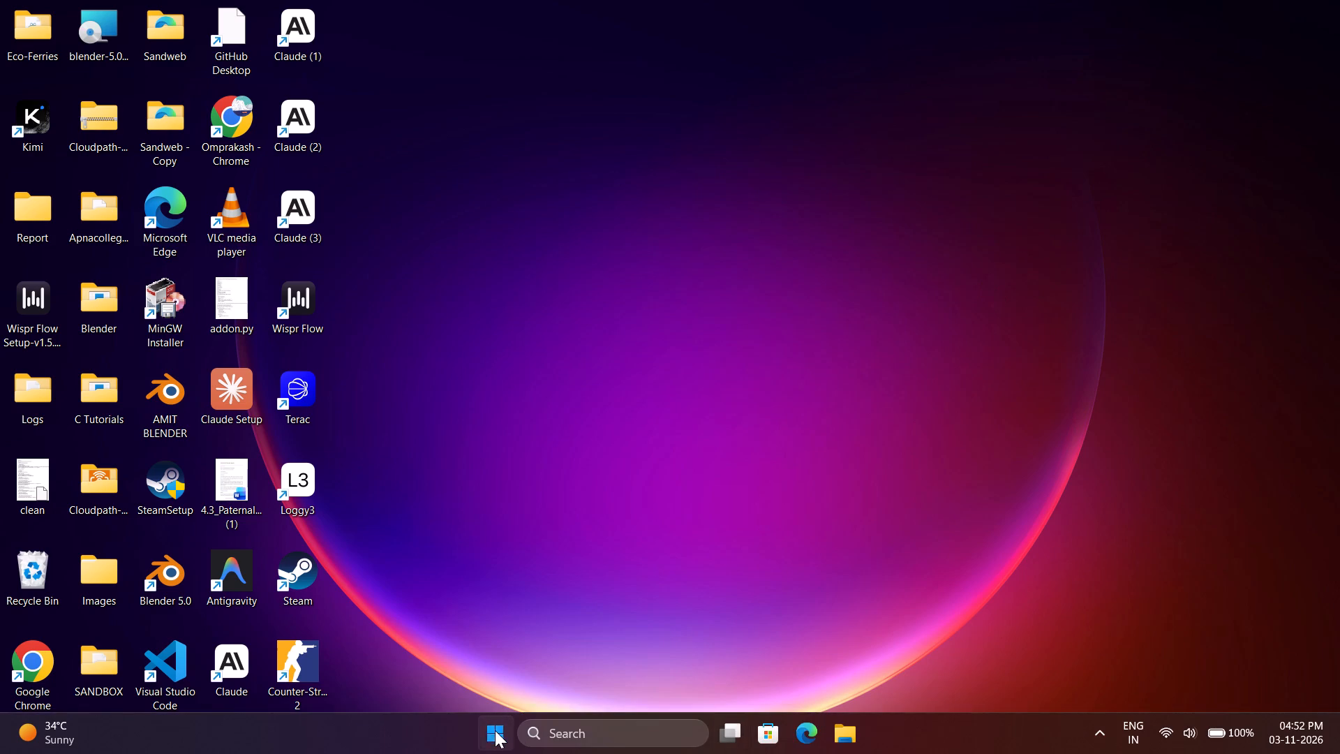
{"action": "left_click", "coordinate": [796, 674]}
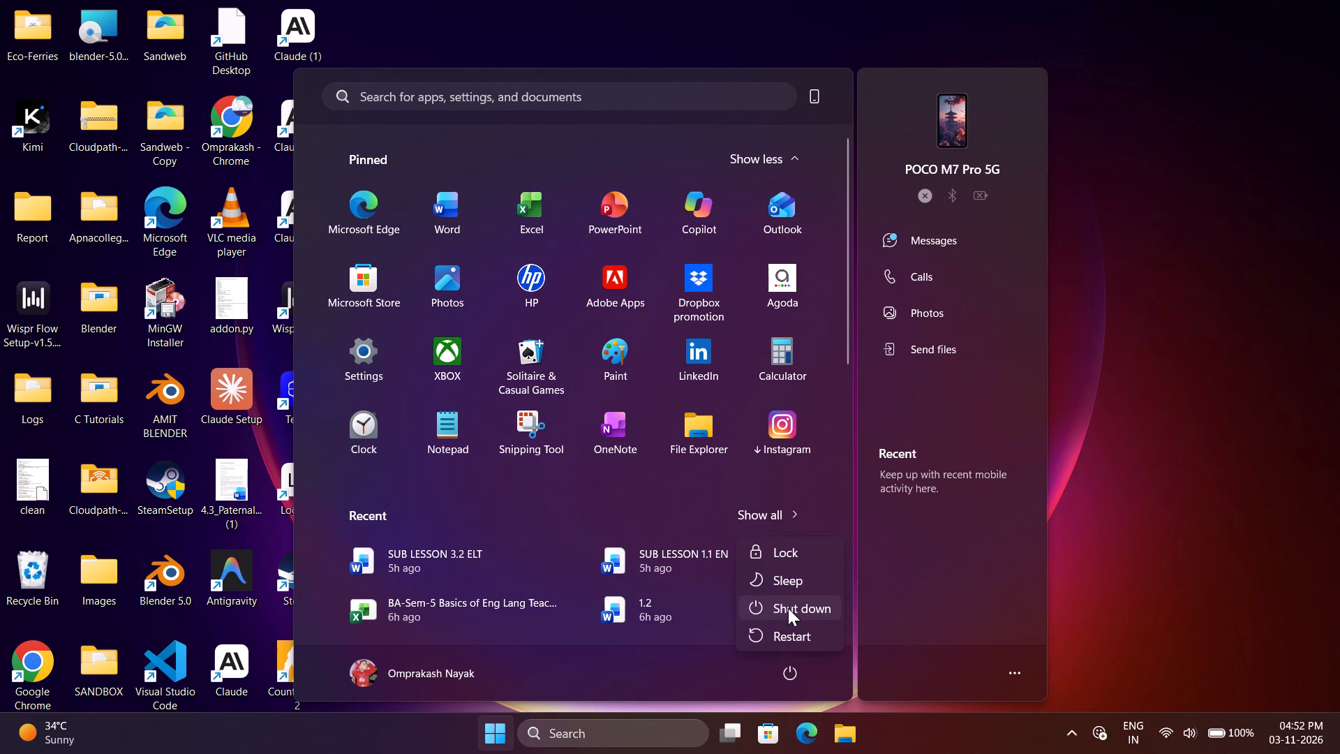
{"action": "left_click", "coordinate": [788, 608]}
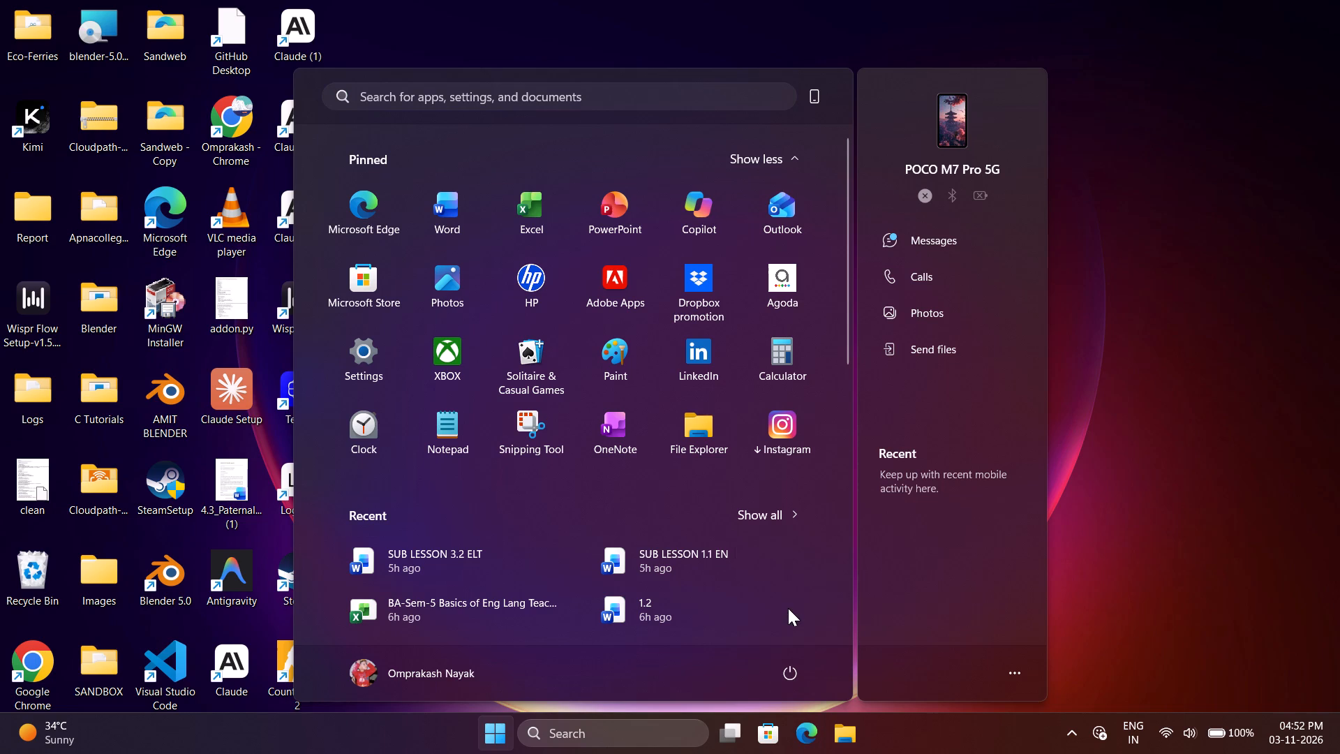